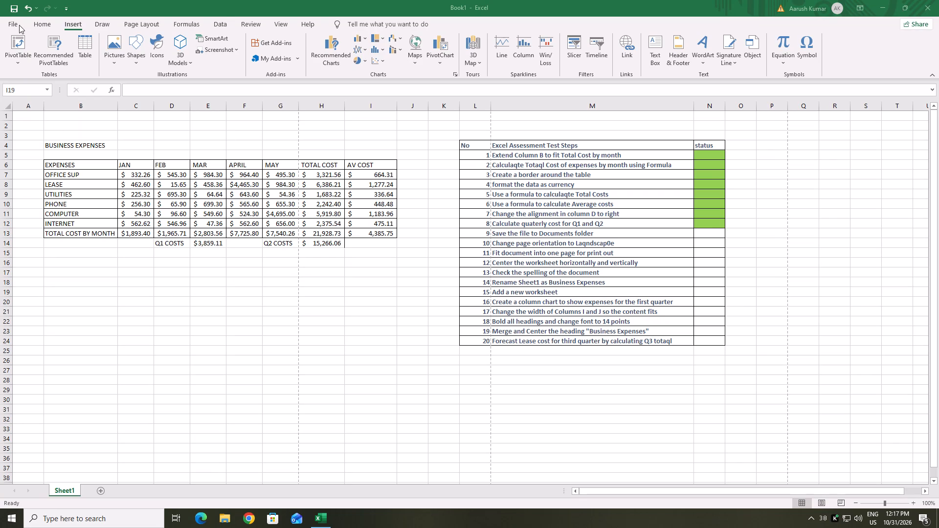
# Set up saving the workbook to the Desktop with the file name EXCEL.
pyautogui.click(13, 9)
pyautogui.click(13, 9)
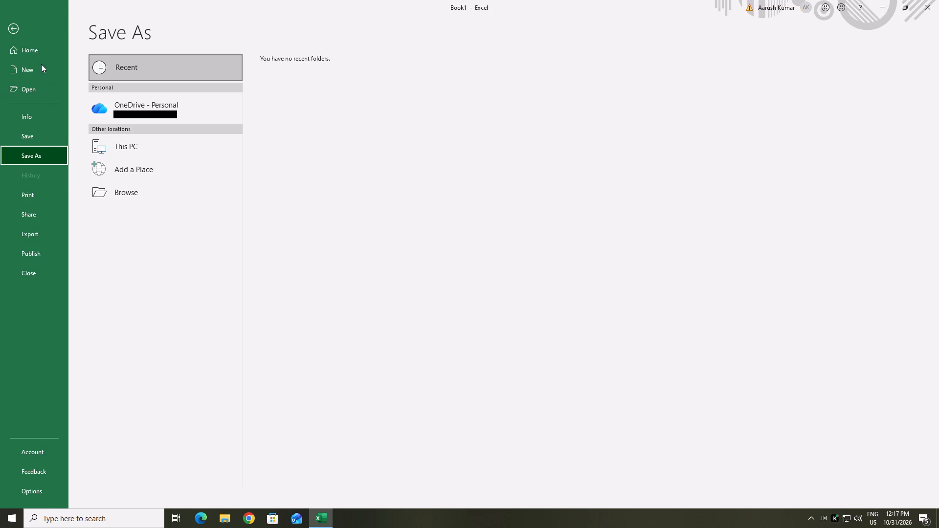
pyautogui.click(43, 154)
pyautogui.click(43, 137)
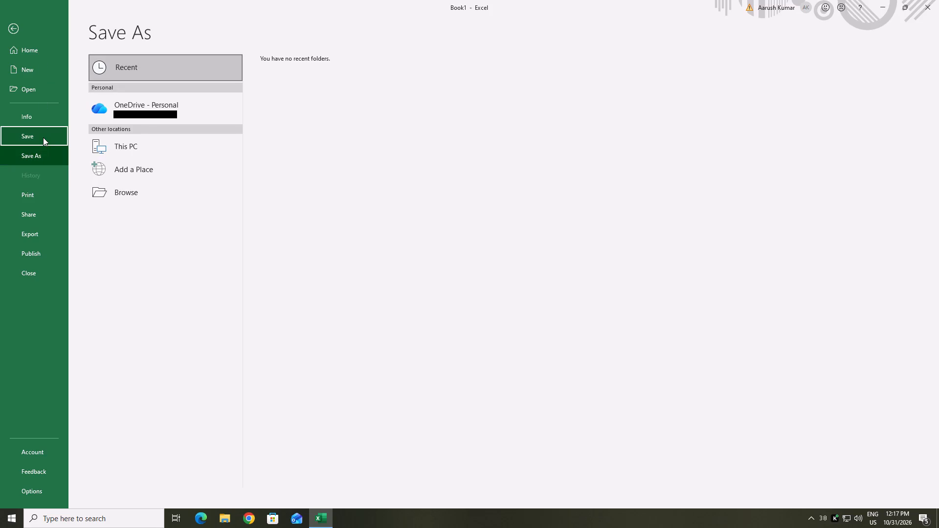
pyautogui.click(43, 137)
pyautogui.click(43, 137)
pyautogui.click(134, 147)
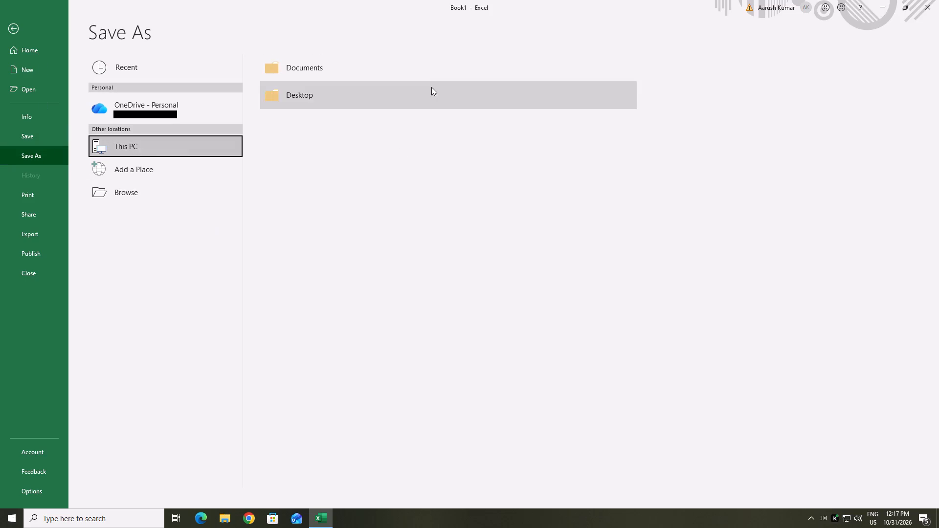
pyautogui.click(431, 87)
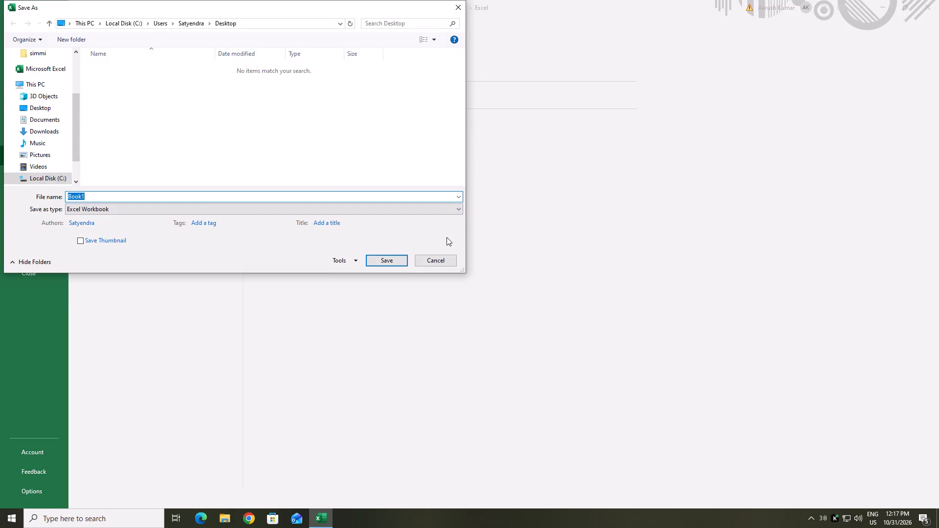
pyautogui.press('BackSpace')
pyautogui.write('EXCEL')
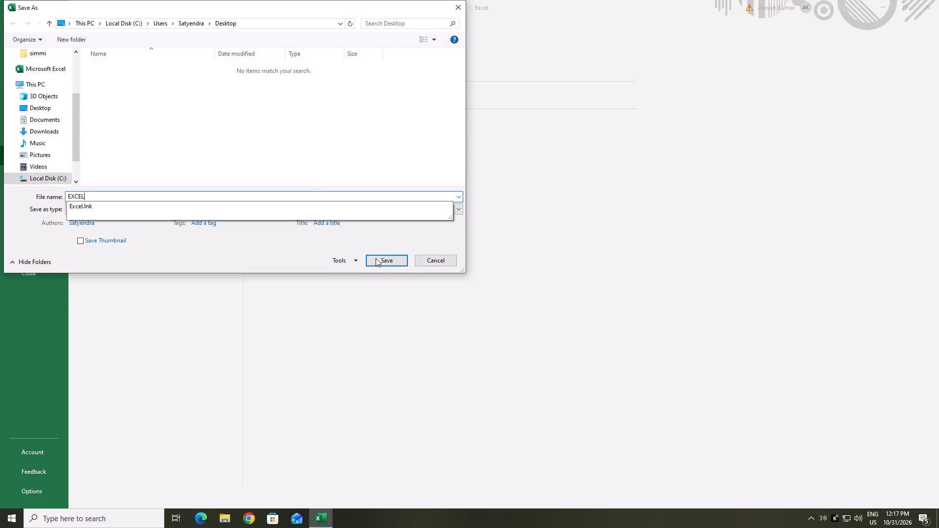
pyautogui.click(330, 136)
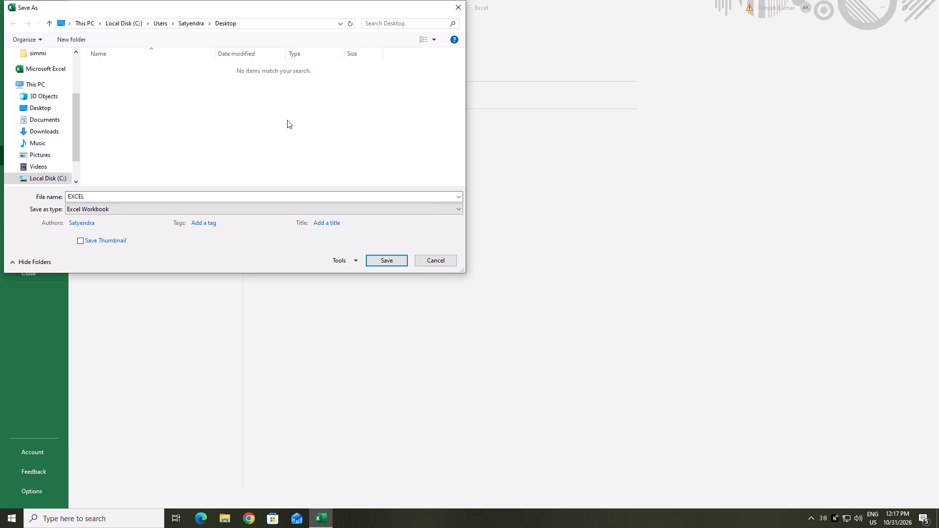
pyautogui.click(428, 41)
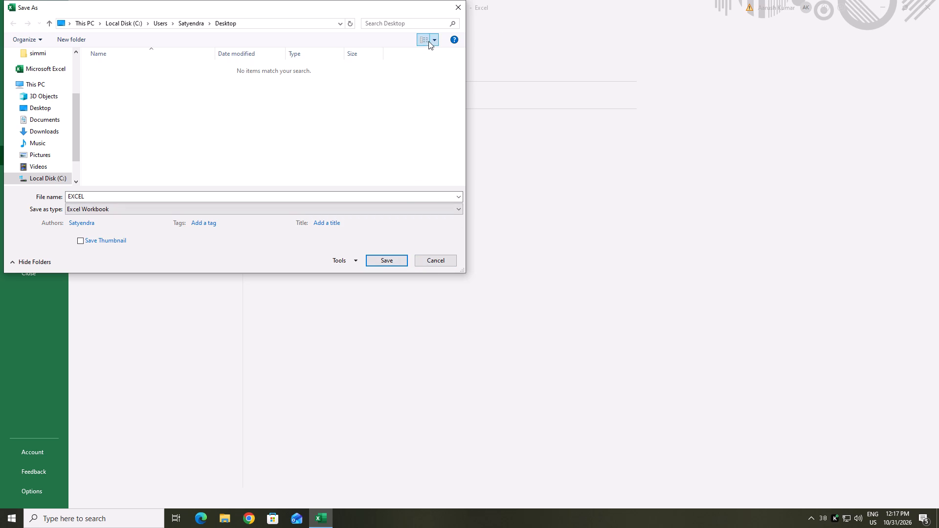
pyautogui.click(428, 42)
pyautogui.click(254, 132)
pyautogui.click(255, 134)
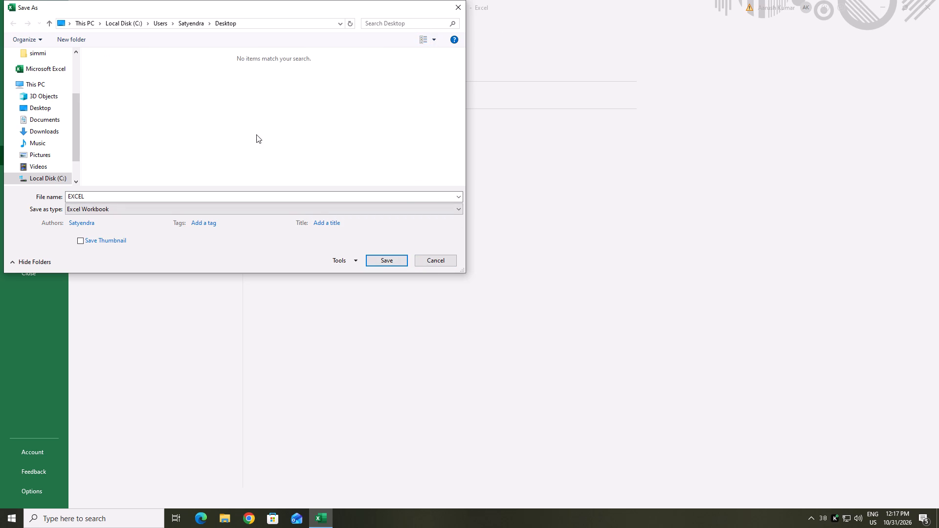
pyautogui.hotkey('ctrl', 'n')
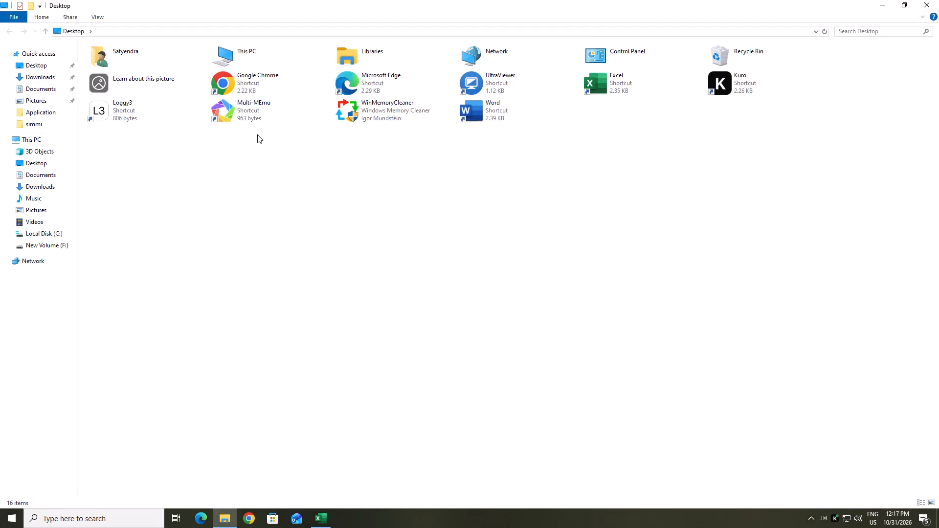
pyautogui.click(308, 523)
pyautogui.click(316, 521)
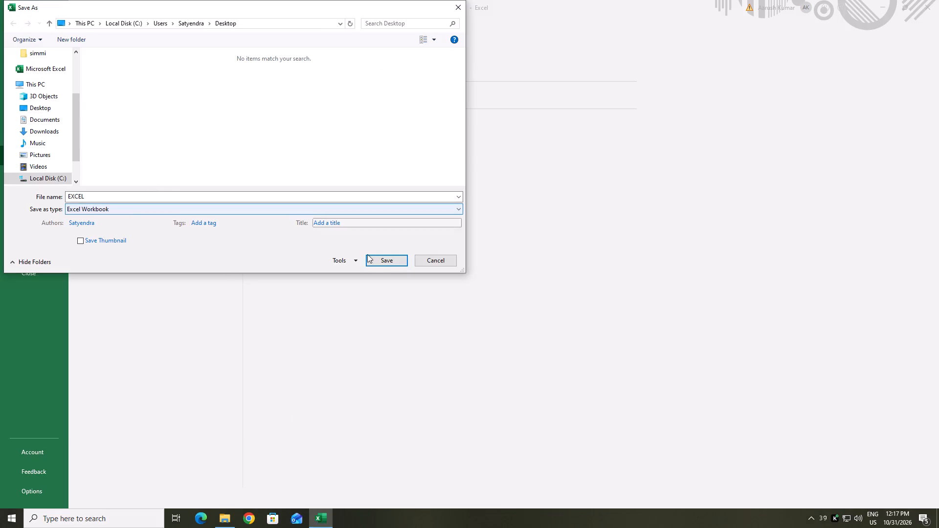
# Save the workbook to the Desktop as the Excel Workbook named EXCEL.
pyautogui.click(388, 257)
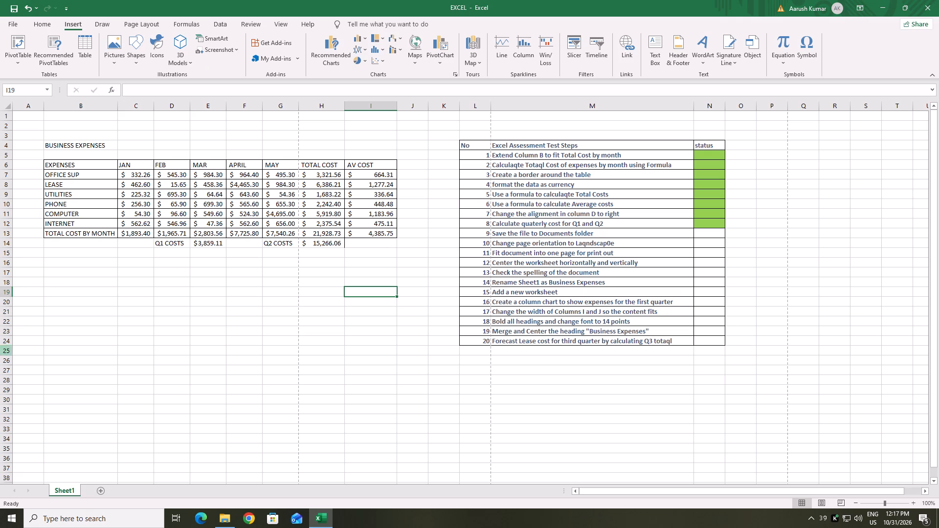
# Switch to the Windows desktop, clear the open windows away and create a new folder there with its default name.
pyautogui.click(886, 3)
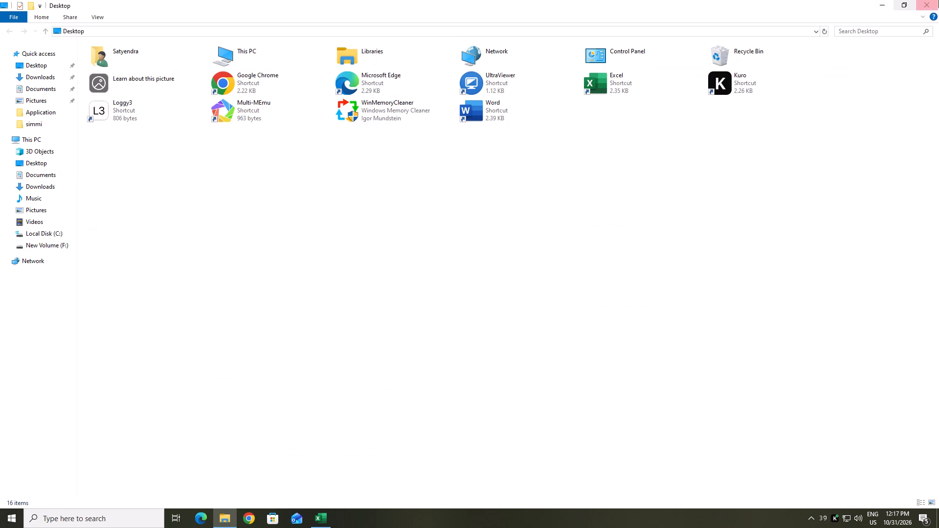
pyautogui.click(938, 0)
pyautogui.rightClick(155, 197)
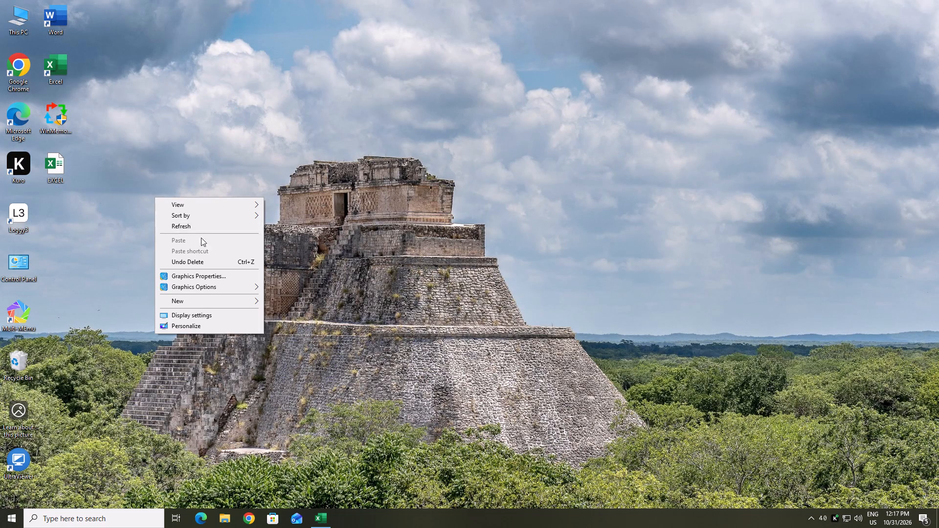
pyautogui.click(298, 300)
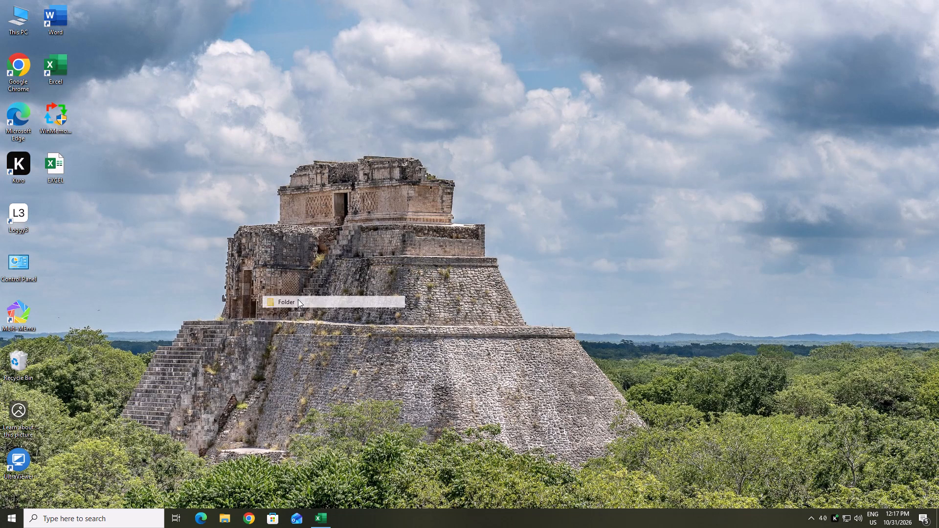
pyautogui.moveTo(168, 220); pyautogui.dragTo(92, 157)
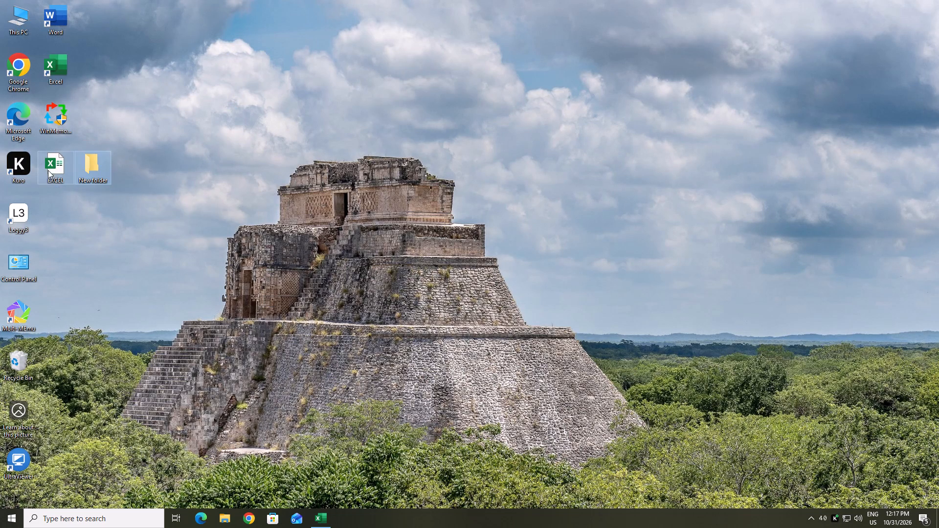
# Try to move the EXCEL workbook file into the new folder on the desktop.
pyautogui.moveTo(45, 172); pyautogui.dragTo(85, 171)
# Reposition the new folder on the desktop directly below the EXCEL file.
pyautogui.moveTo(91, 160); pyautogui.dragTo(89, 160)
pyautogui.moveTo(89, 160); pyautogui.dragTo(60, 206)
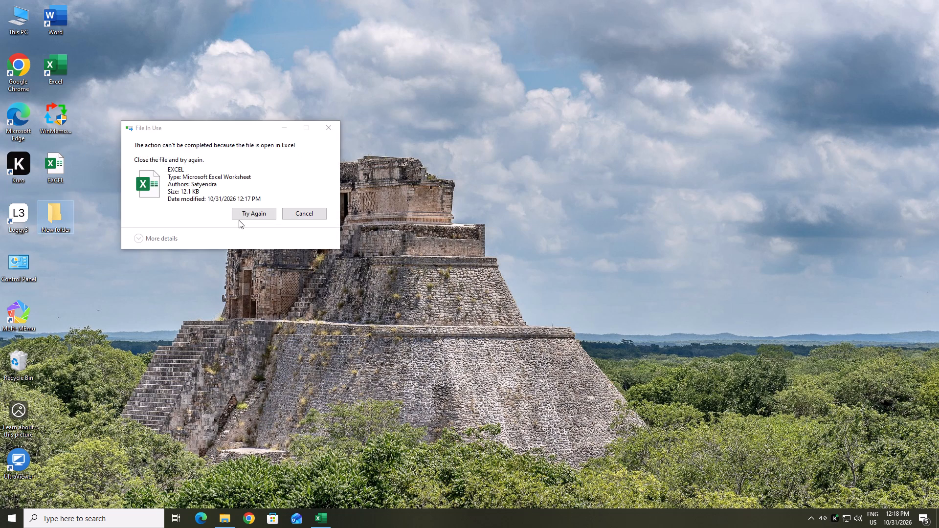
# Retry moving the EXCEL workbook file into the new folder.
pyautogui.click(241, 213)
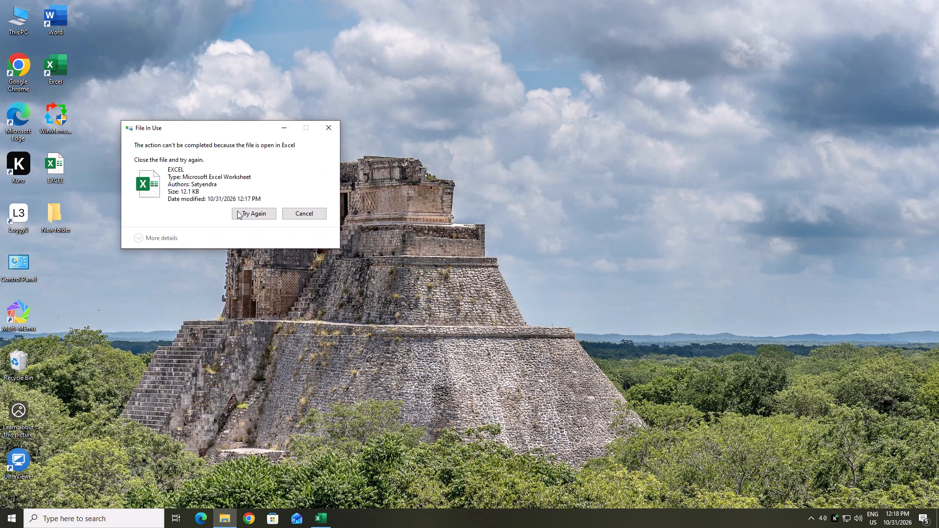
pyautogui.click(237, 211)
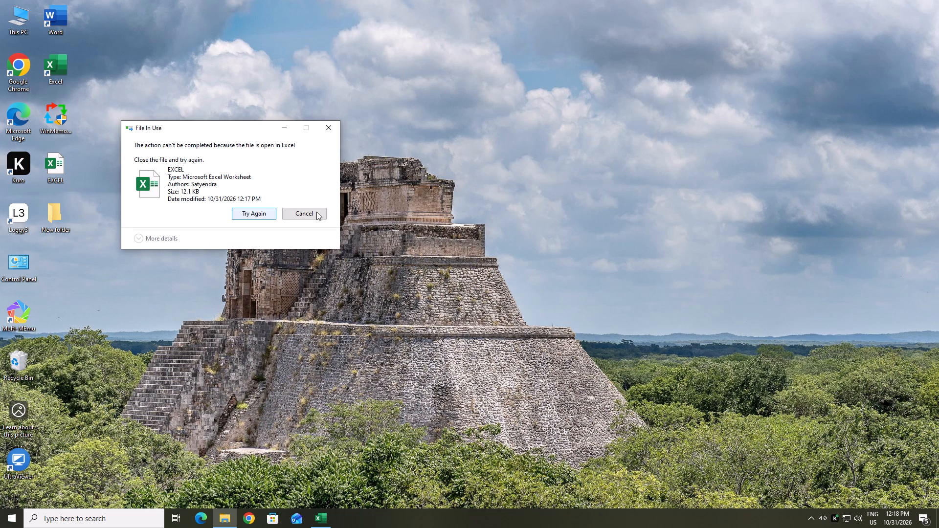
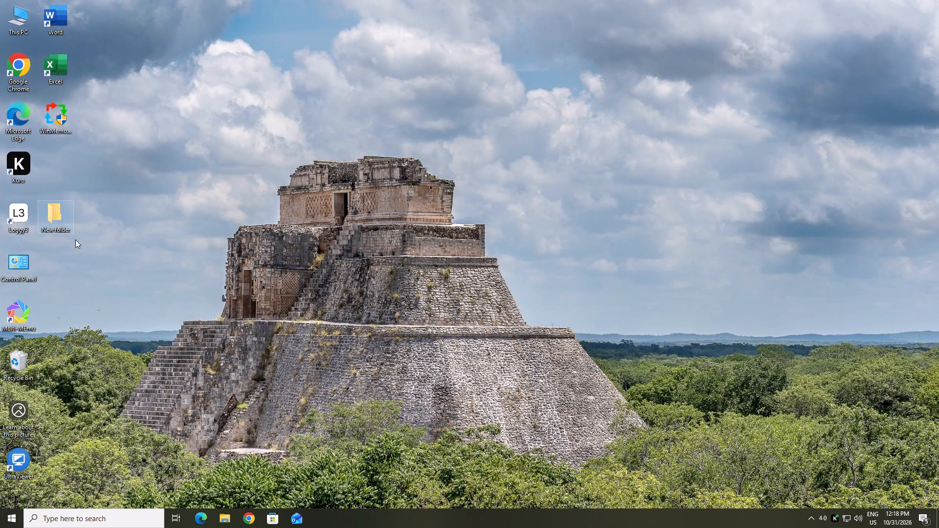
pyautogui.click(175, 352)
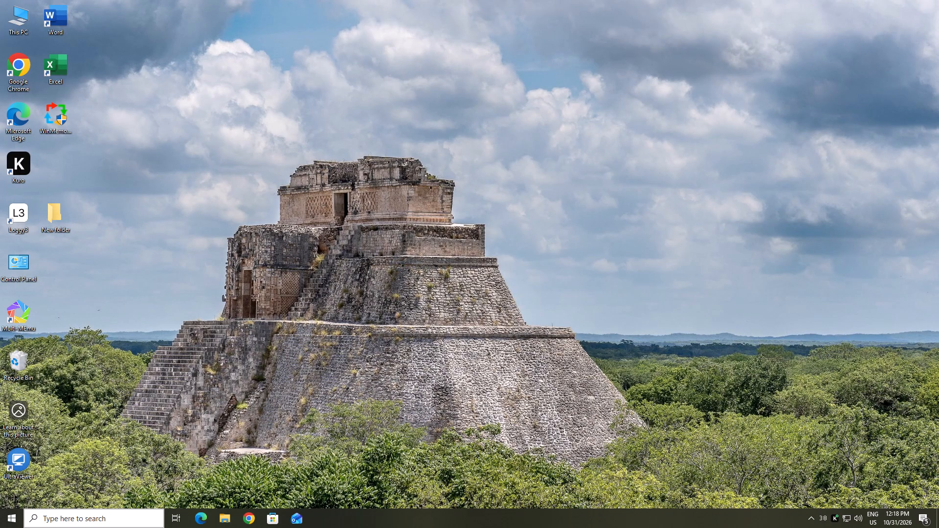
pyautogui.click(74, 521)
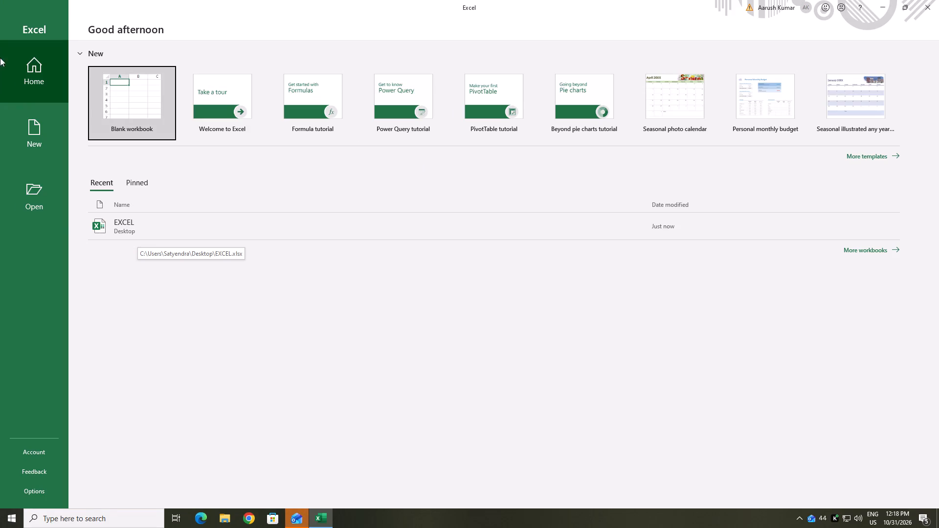
pyautogui.click(131, 84)
pyautogui.moveTo(938, 217); pyautogui.dragTo(938, 374, button='right')
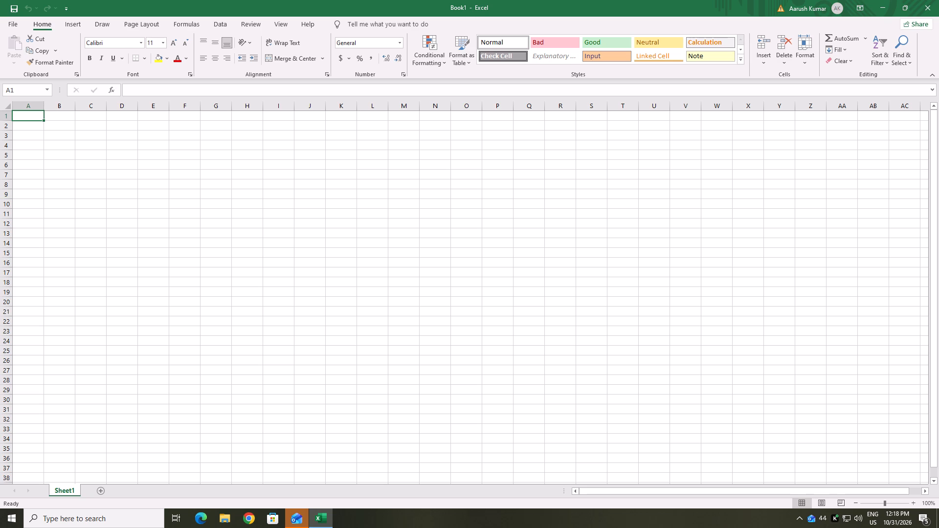
# Merge and center cells A1 to G1 to form a title row on the blank sheet.
pyautogui.moveTo(32, 114); pyautogui.dragTo(230, 119)
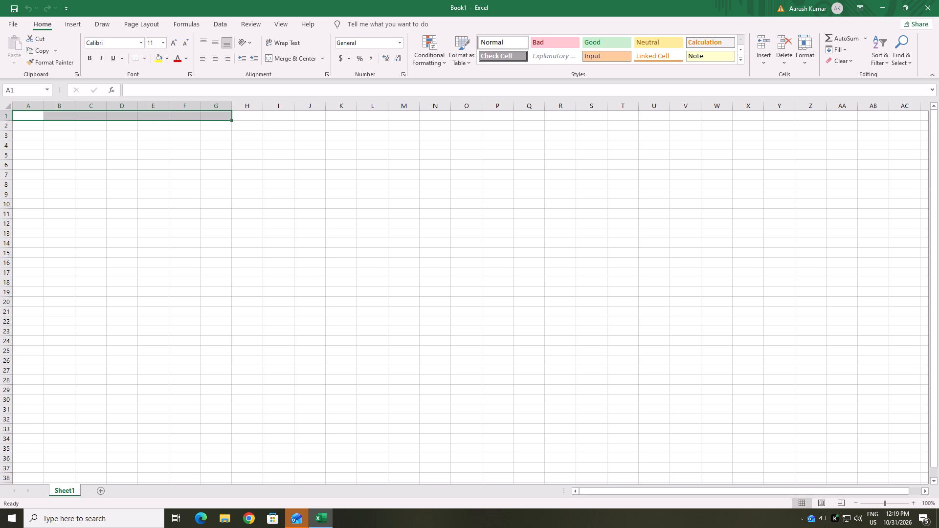
pyautogui.click(302, 60)
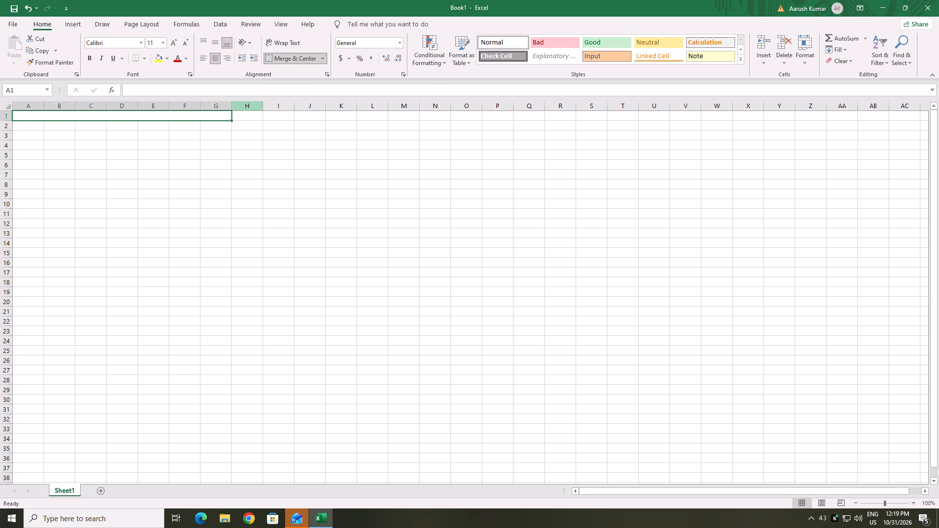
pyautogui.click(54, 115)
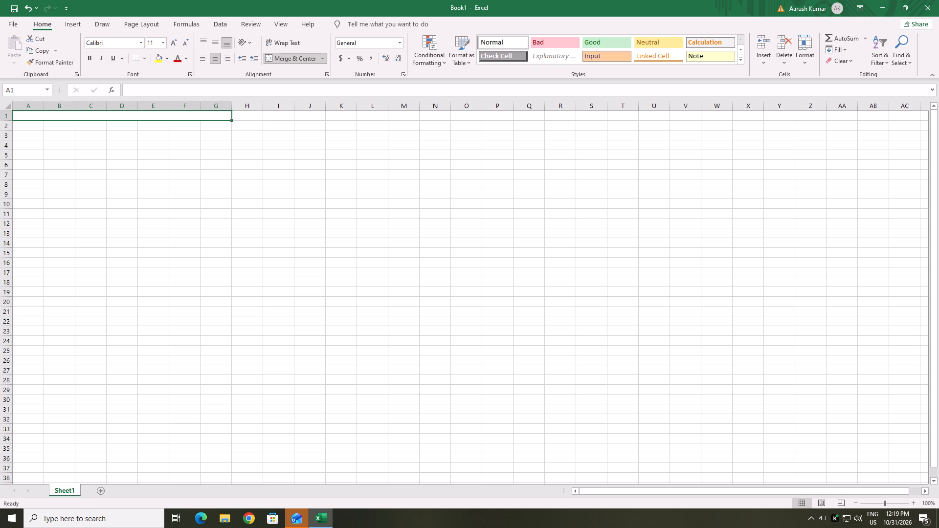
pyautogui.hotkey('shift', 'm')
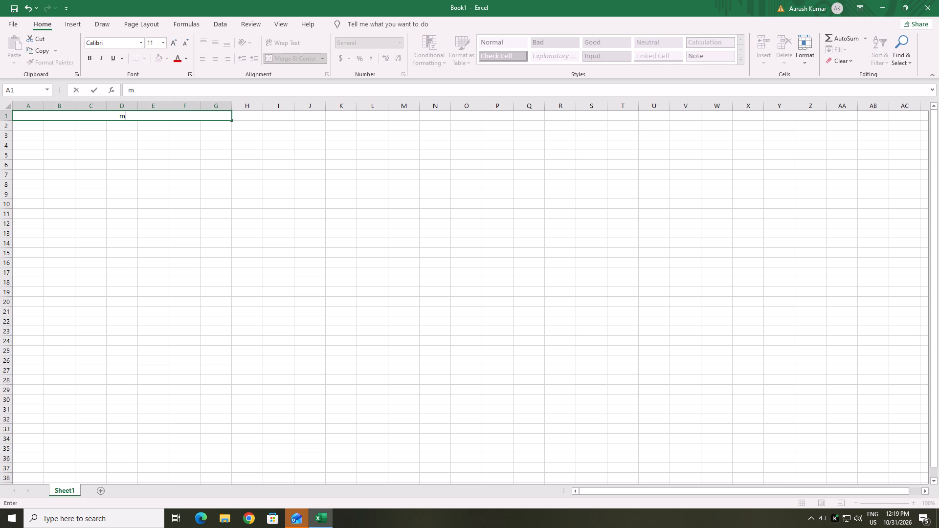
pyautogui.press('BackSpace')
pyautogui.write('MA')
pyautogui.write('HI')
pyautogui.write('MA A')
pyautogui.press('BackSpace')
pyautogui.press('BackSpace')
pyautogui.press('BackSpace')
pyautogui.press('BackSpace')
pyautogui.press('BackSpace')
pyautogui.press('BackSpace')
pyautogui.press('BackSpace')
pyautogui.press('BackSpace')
# Enter ARYAN ENTERPRISES as the business name in the merged title cell of row 1.
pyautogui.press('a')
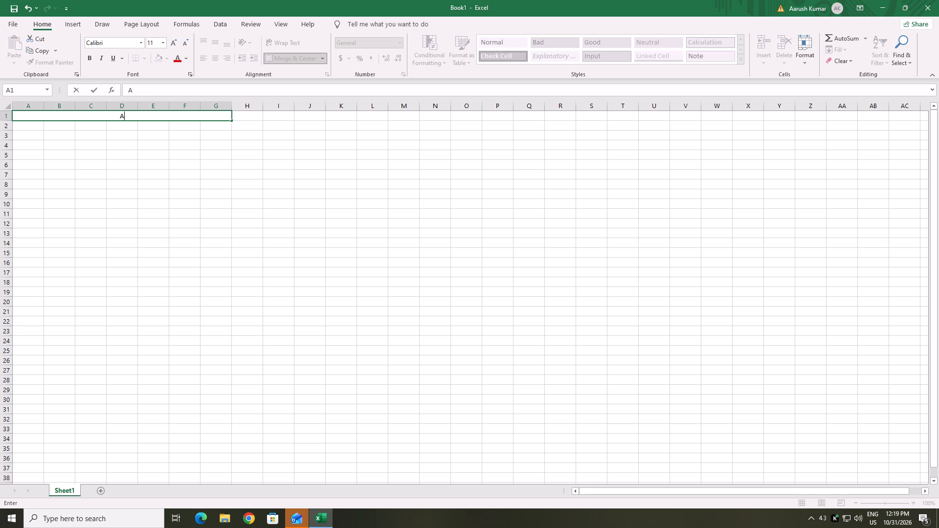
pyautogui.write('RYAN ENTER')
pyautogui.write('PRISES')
pyautogui.scroll(-1, 41, 121)
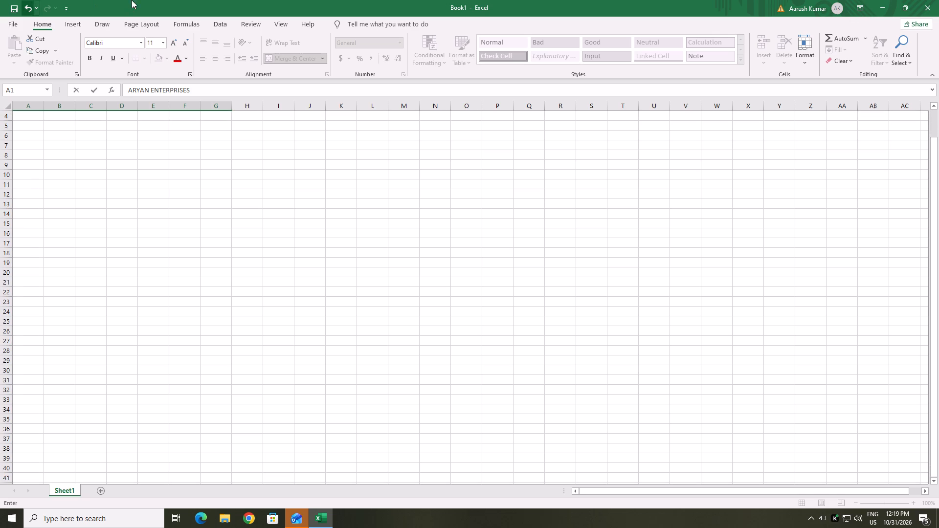
pyautogui.scroll(13, 201, 242)
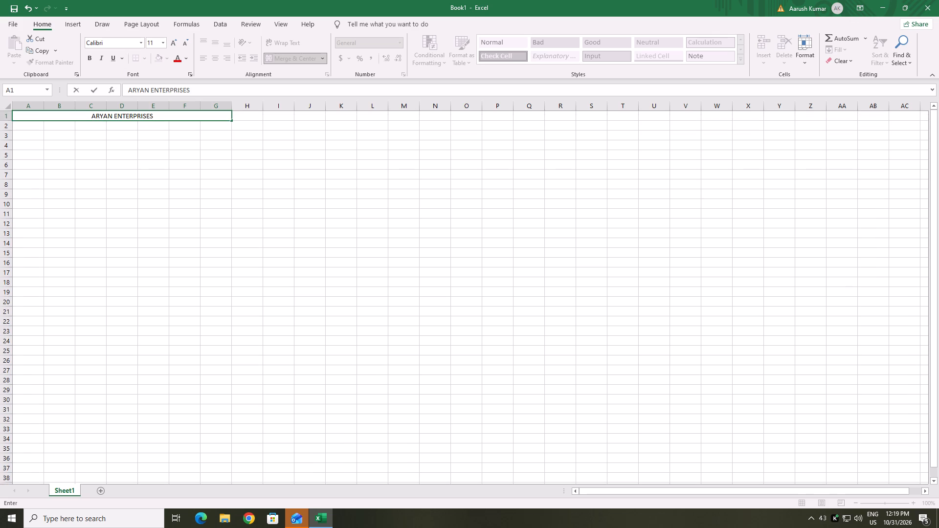
pyautogui.click(27, 122)
# Merge and center cells A2 to G2 and enter the location line BIHAR SHARIF NALANDA.
pyautogui.moveTo(25, 126); pyautogui.dragTo(172, 127)
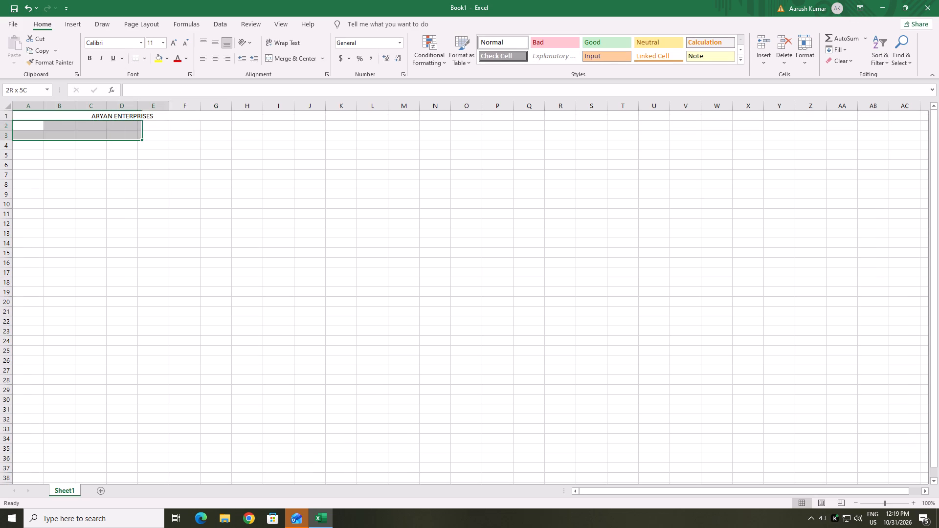
pyautogui.moveTo(172, 127); pyautogui.dragTo(223, 125)
pyautogui.click(297, 60)
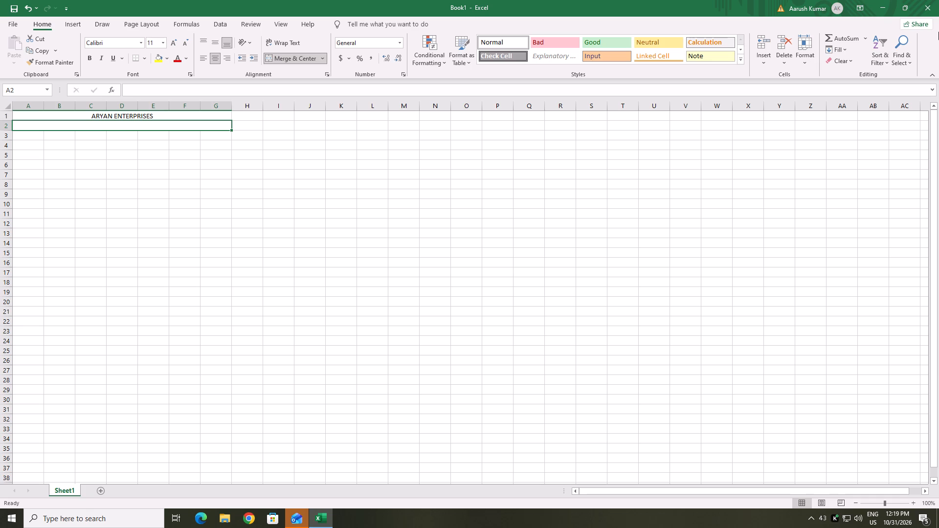
pyautogui.write('BIHAR SHARIF NALANDA')
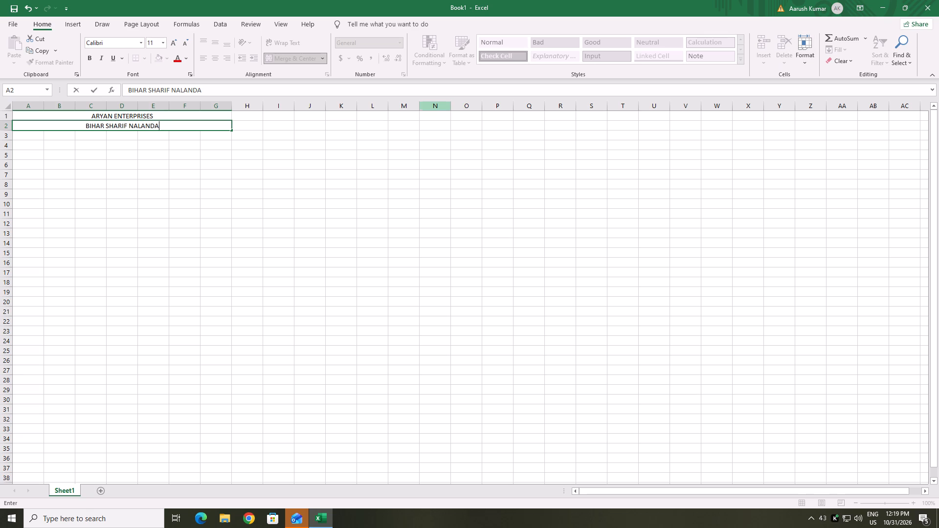
# Select cells A3 to G3 in the row beneath the location line.
pyautogui.moveTo(22, 138); pyautogui.dragTo(226, 134)
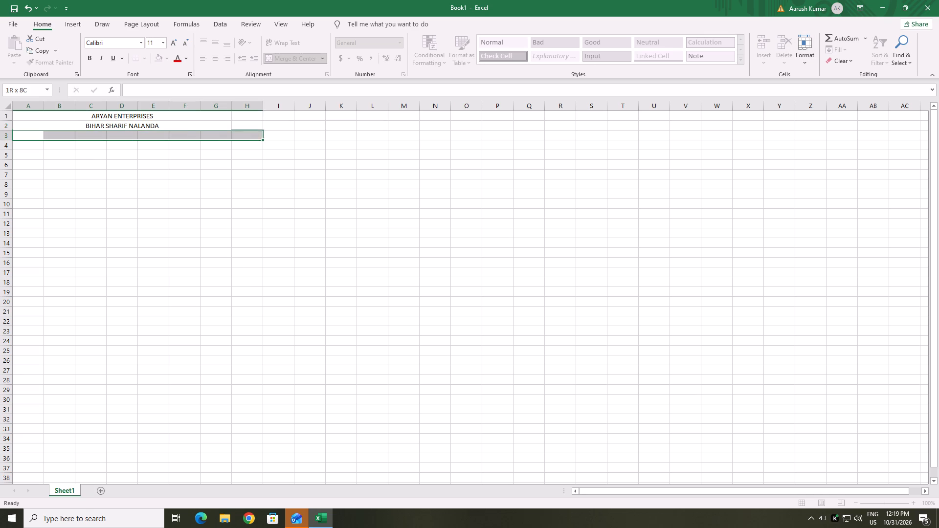
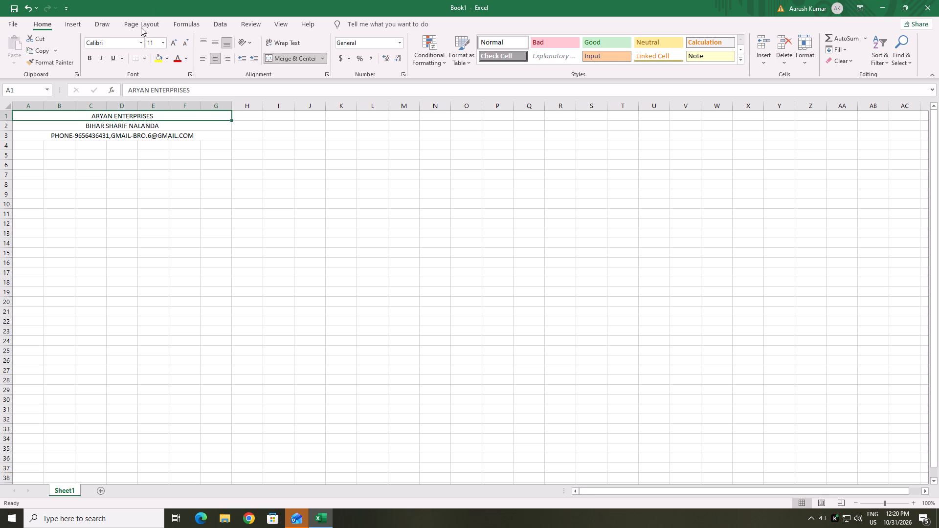
# Format the ARYAN ENTERPRISES title in row 1 with the Bodoni MT Black font at size 26.
pyautogui.click(139, 43)
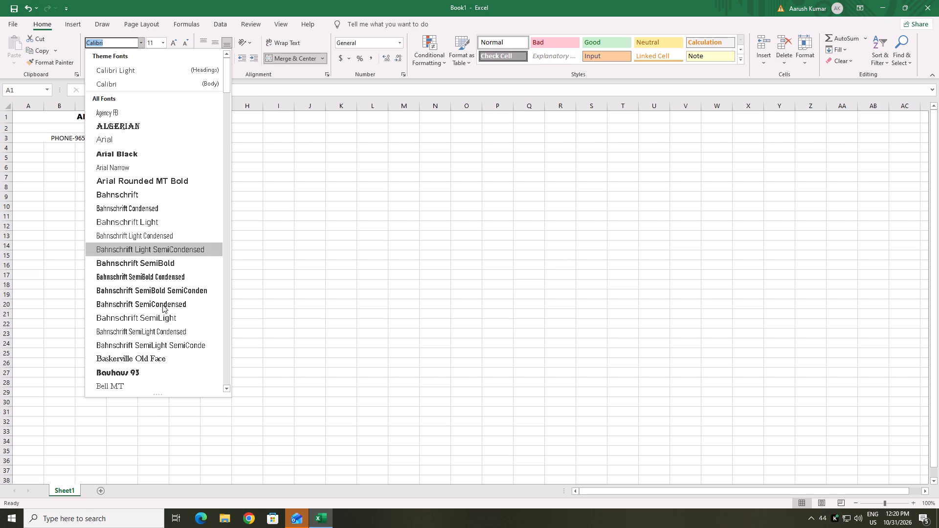
pyautogui.scroll(-7, 162, 308)
pyautogui.scroll(-3, 164, 256)
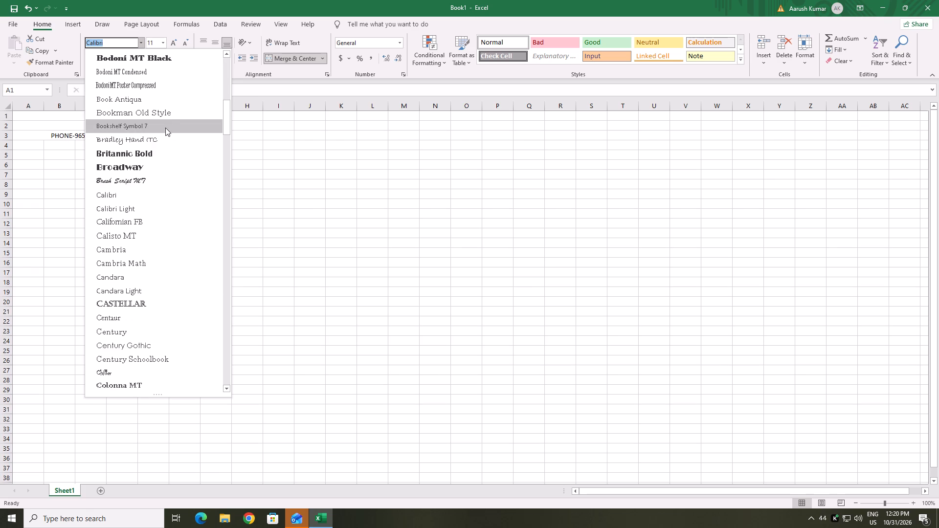
pyautogui.click(161, 58)
pyautogui.click(161, 42)
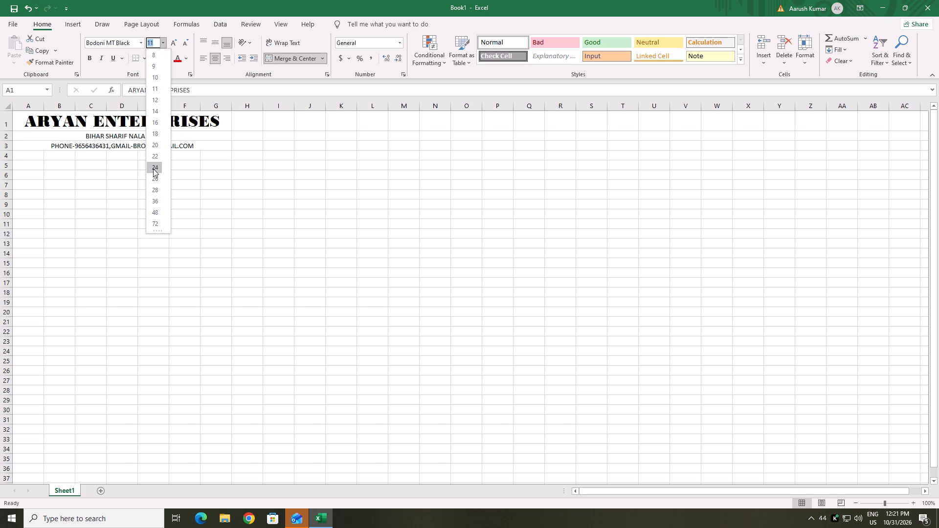
pyautogui.click(153, 175)
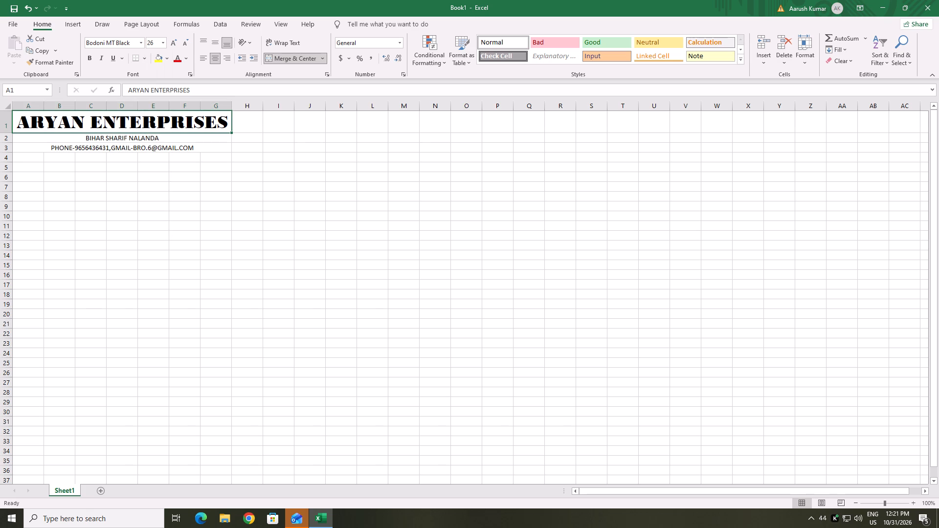
# Format the BIHAR SHARIF NALANDA location line in row 2 with the Bahnschrift font at size 16.
pyautogui.click(120, 142)
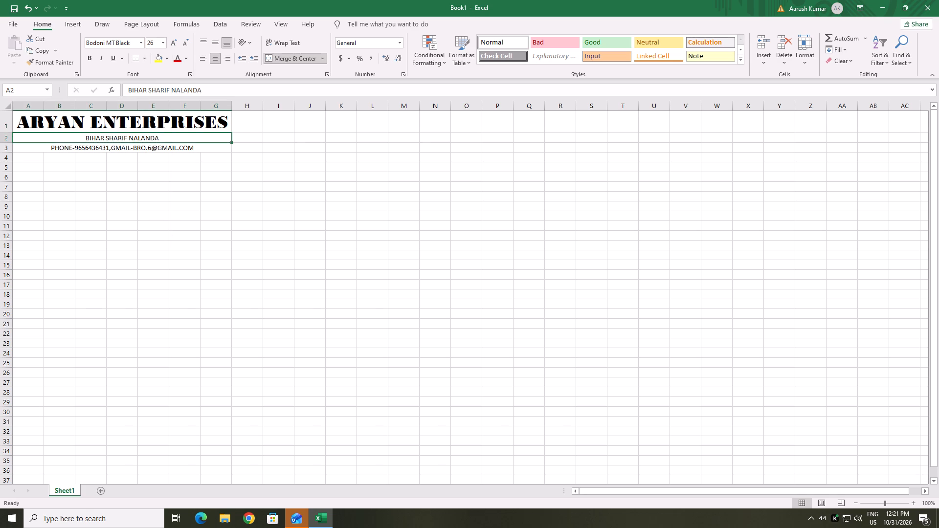
pyautogui.click(139, 42)
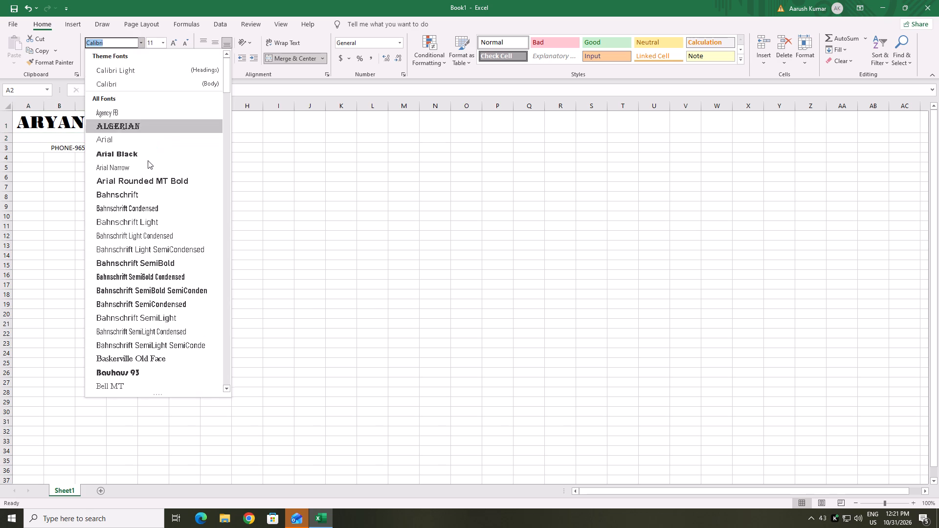
pyautogui.click(138, 197)
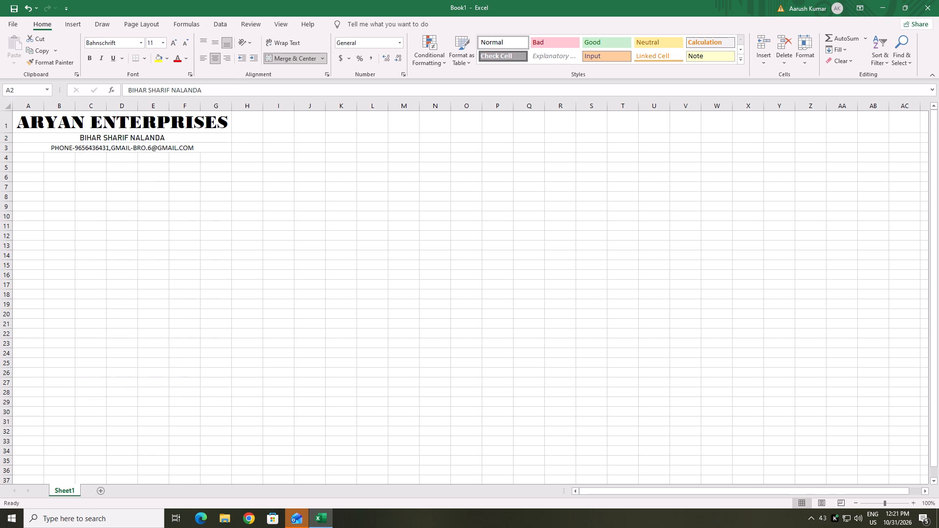
pyautogui.click(162, 42)
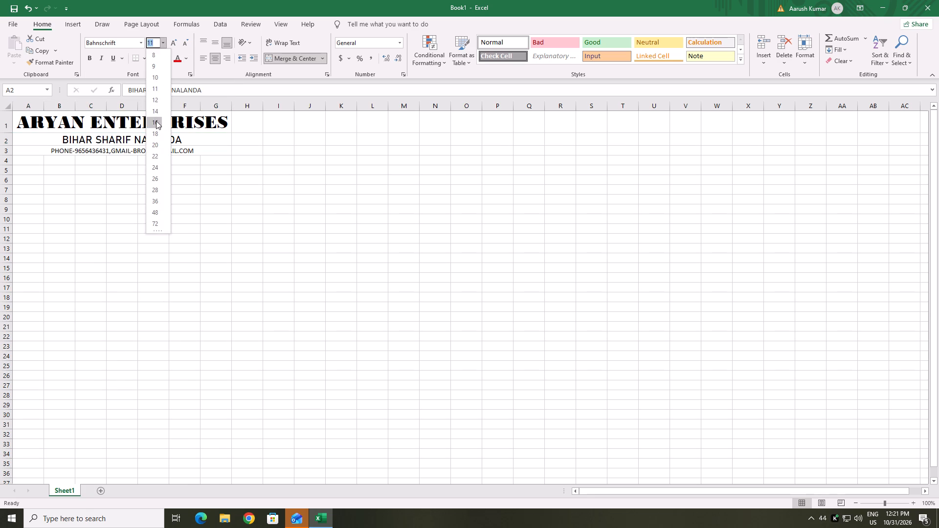
pyautogui.click(156, 121)
# Change the font of the phone and email contact line in row 3 to Bahnschrift SemiBold.
pyautogui.click(77, 152)
pyautogui.click(142, 46)
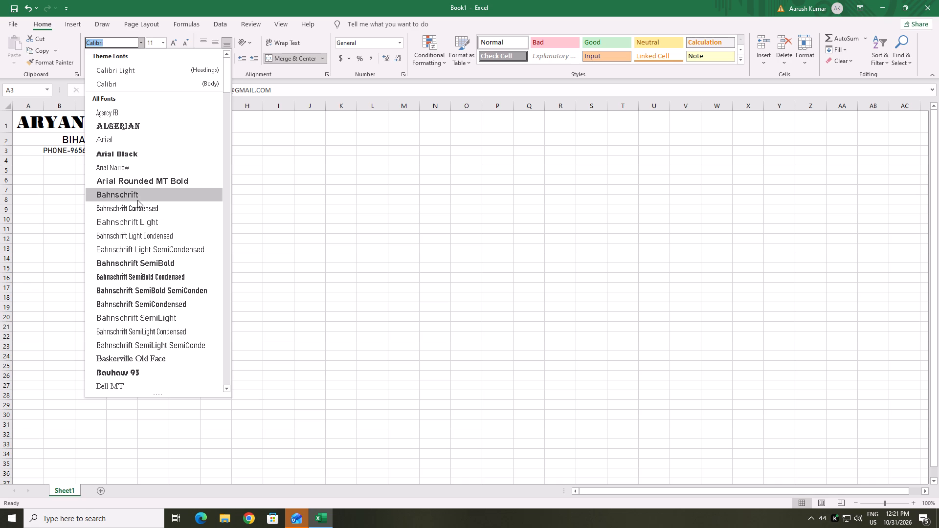
pyautogui.click(124, 258)
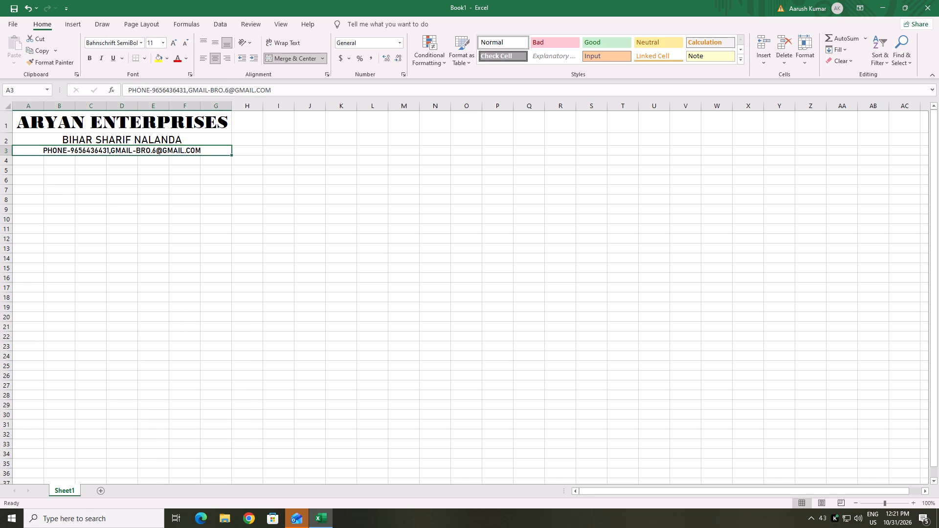
# Fill the three heading rows, A1 to G3, with a yellow background.
pyautogui.moveTo(25, 119); pyautogui.dragTo(180, 149)
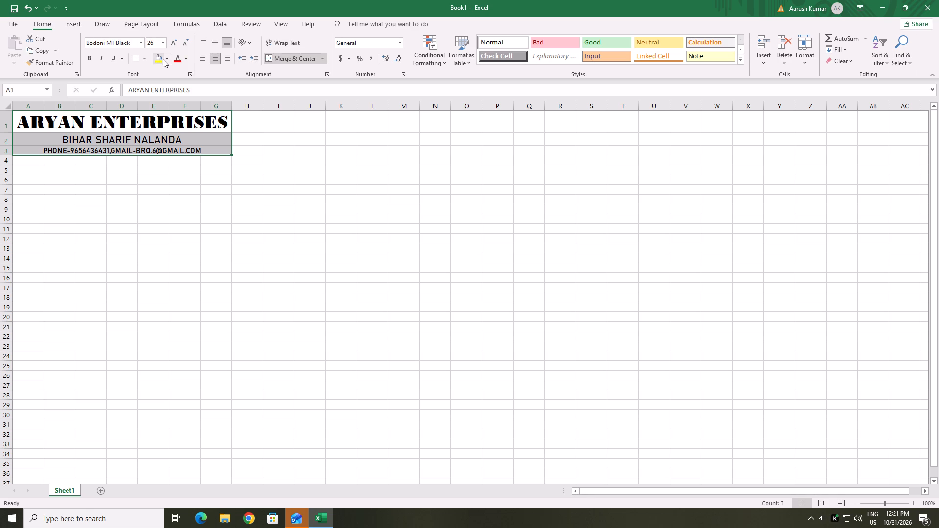
pyautogui.click(163, 59)
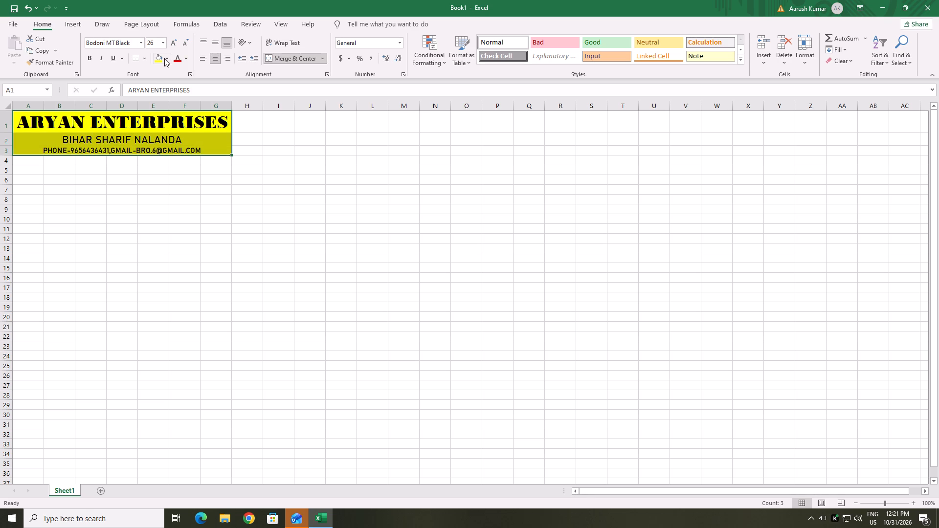
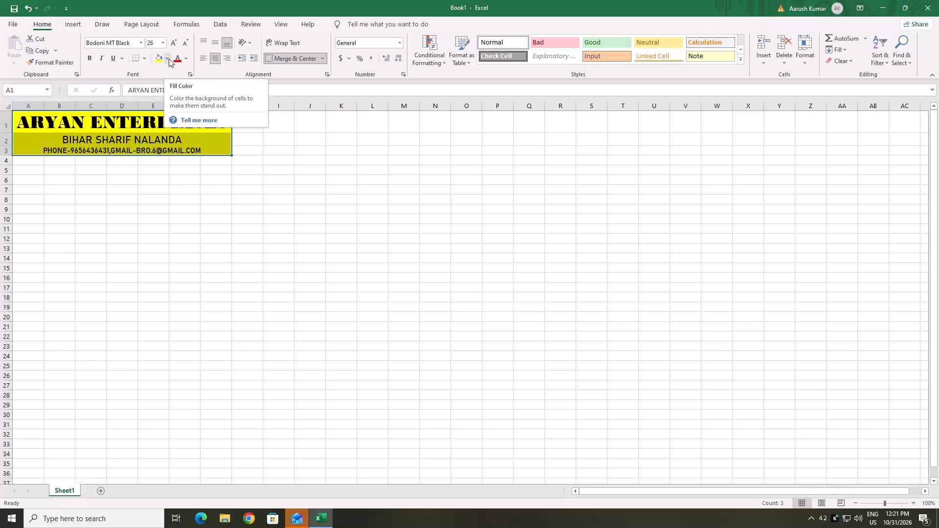
# Change the background fill of the three heading rows, A1 to G3, to dark orange.
pyautogui.click(169, 59)
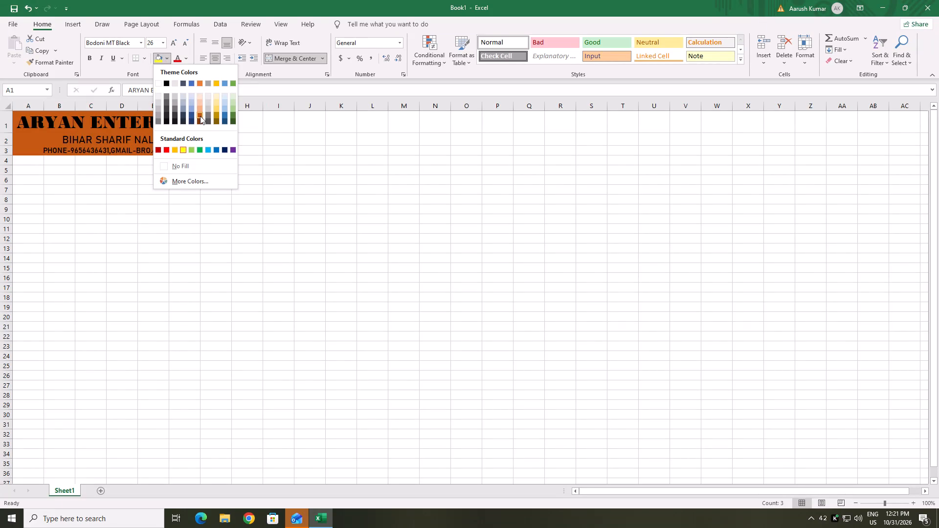
pyautogui.click(200, 116)
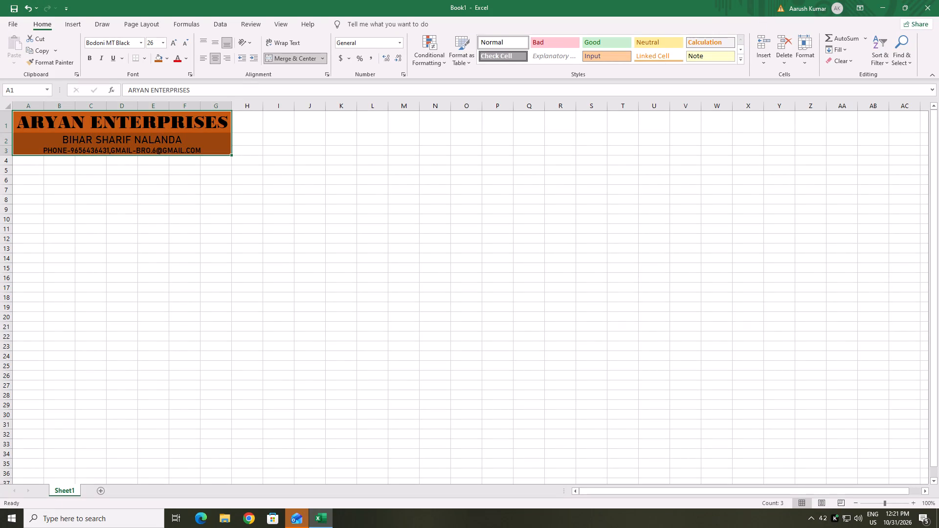
# Merge and center A4 to G4 below the heading block and enter INVOICE in it.
pyautogui.click(18, 161)
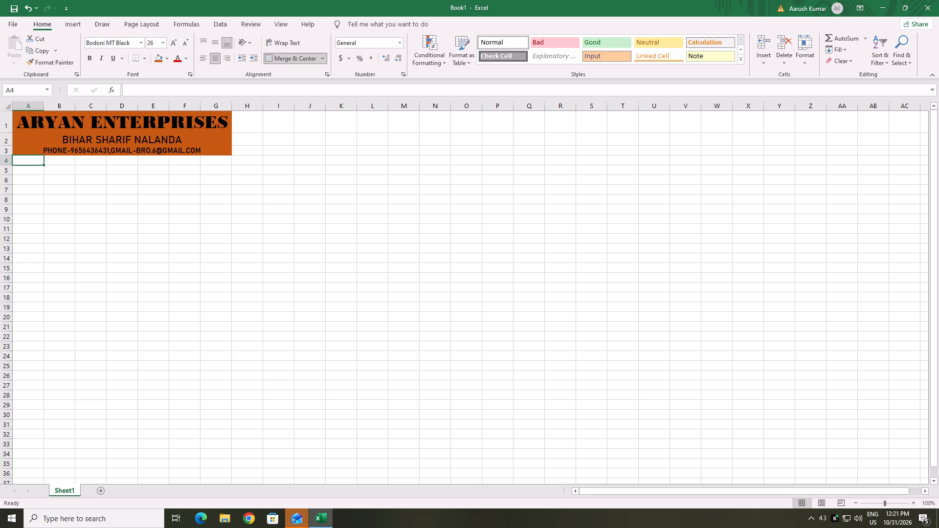
pyautogui.moveTo(18, 161); pyautogui.dragTo(224, 161)
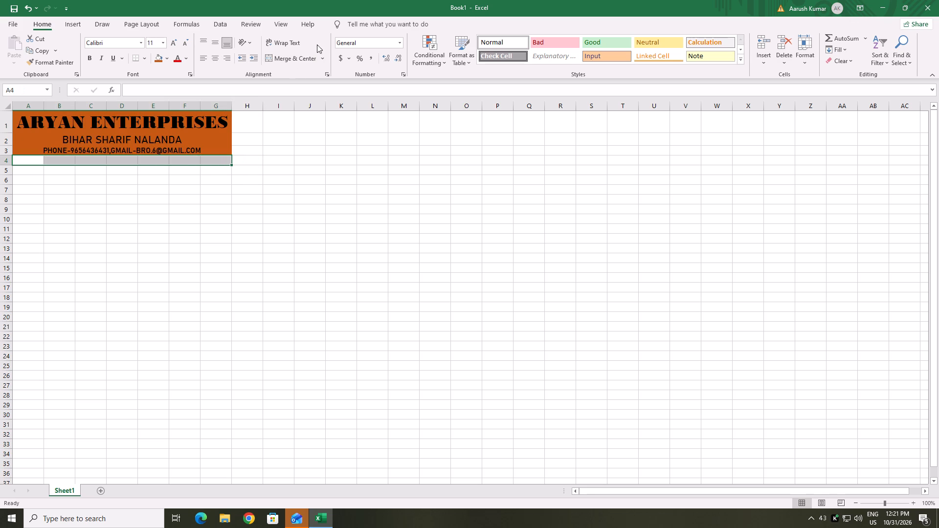
pyautogui.click(293, 63)
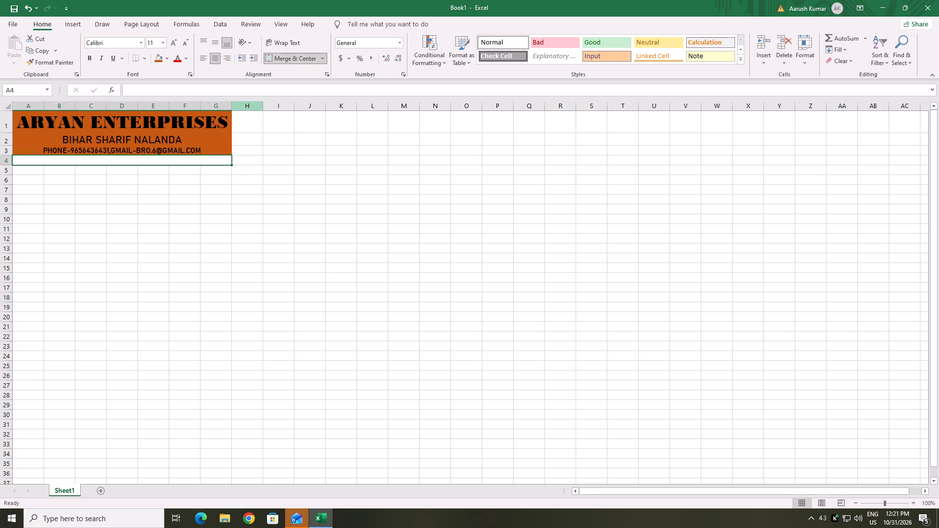
pyautogui.click(111, 161)
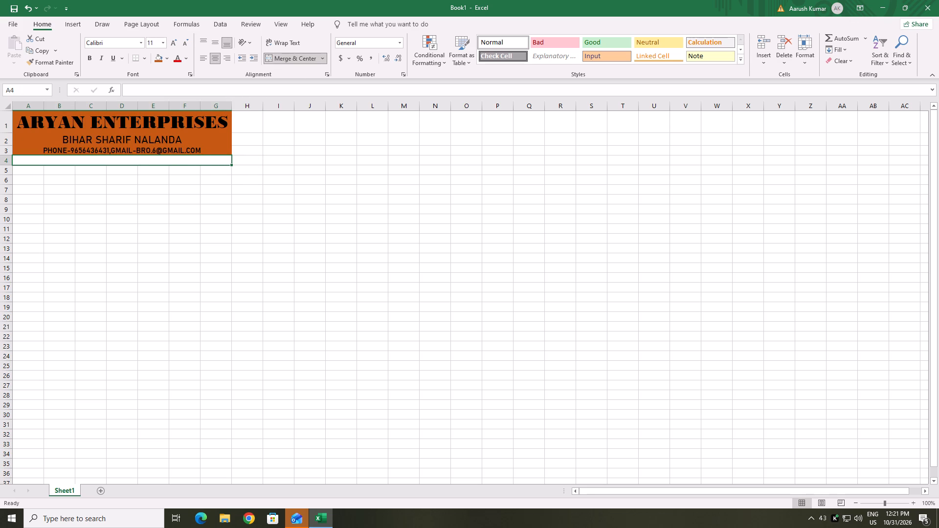
pyautogui.press('i')
pyautogui.write('NV')
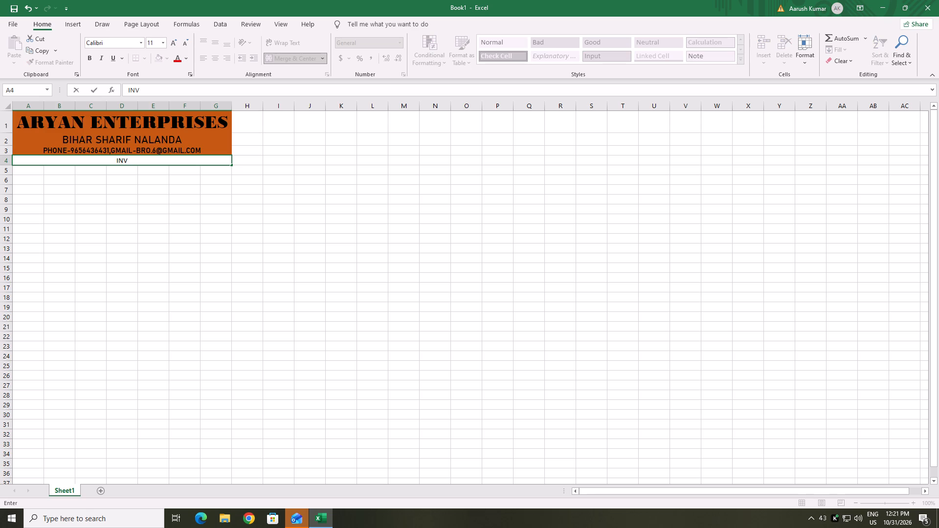
pyautogui.write('OICE')
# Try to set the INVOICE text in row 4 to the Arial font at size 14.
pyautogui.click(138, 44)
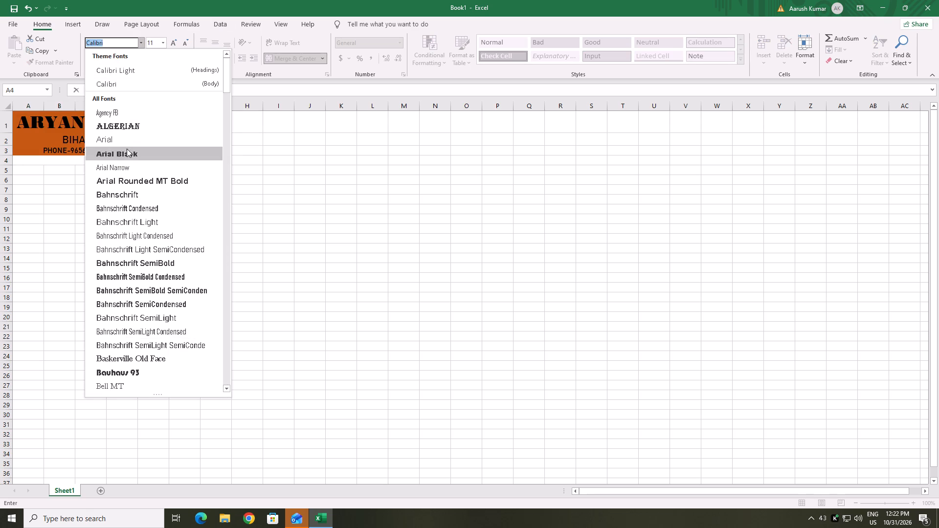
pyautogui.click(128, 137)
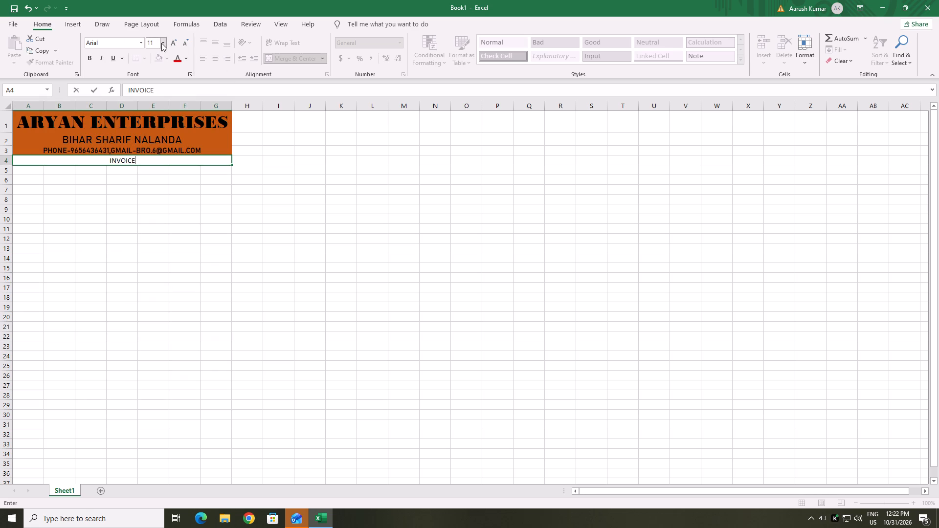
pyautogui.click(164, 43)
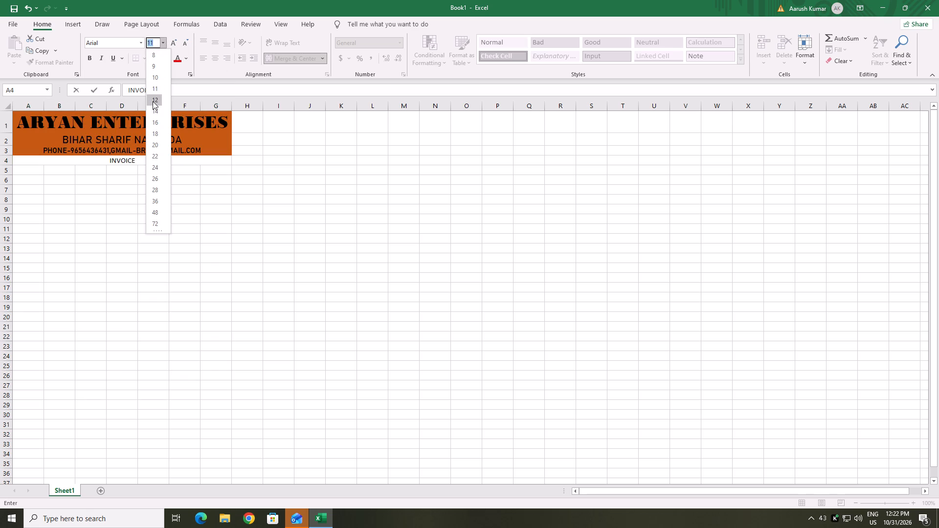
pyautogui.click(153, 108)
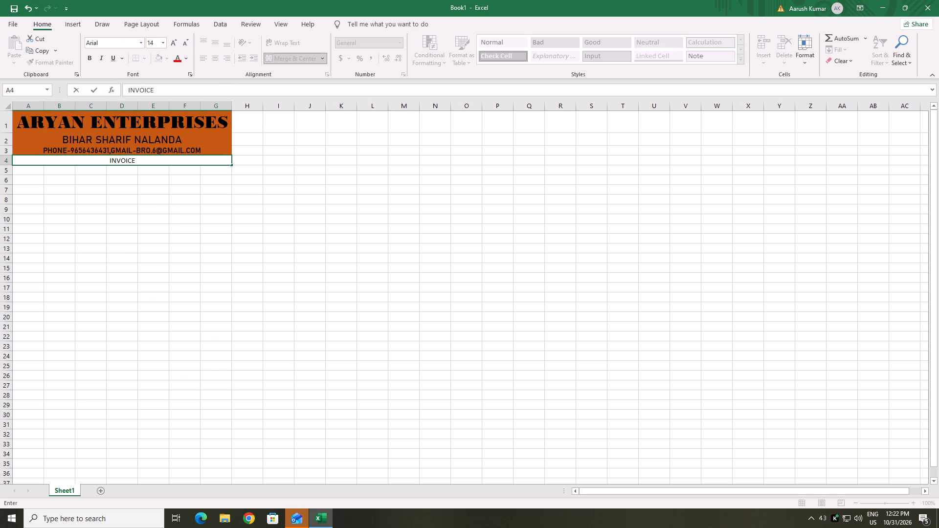
# Make the whole word INVOICE in row 4 bold.
pyautogui.click(118, 158)
pyautogui.click(89, 58)
pyautogui.click(132, 162)
pyautogui.moveTo(137, 157); pyautogui.dragTo(99, 163)
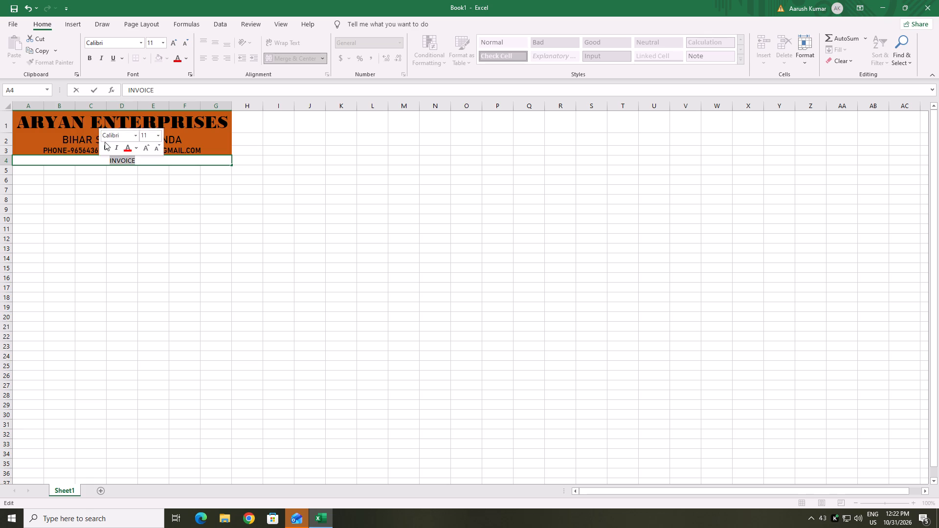
pyautogui.click(91, 57)
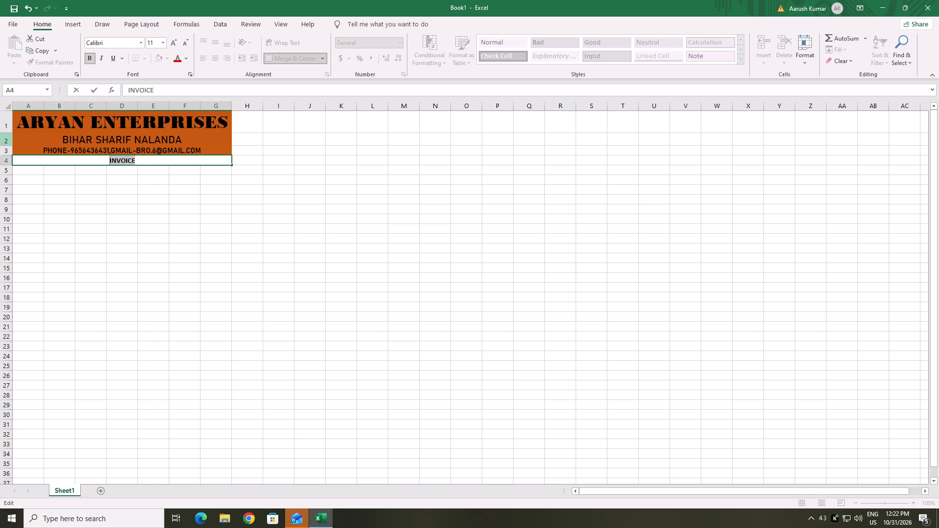
# Enter the label CUSTUMER'S NAME in cell A5, in capital letters.
pyautogui.click(33, 176)
pyautogui.click(35, 172)
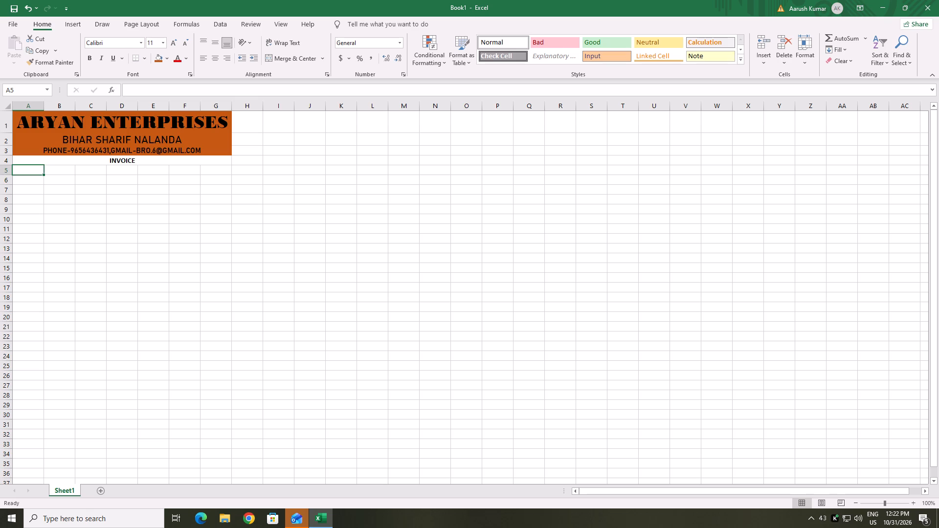
pyautogui.hotkey('shift', 'c')
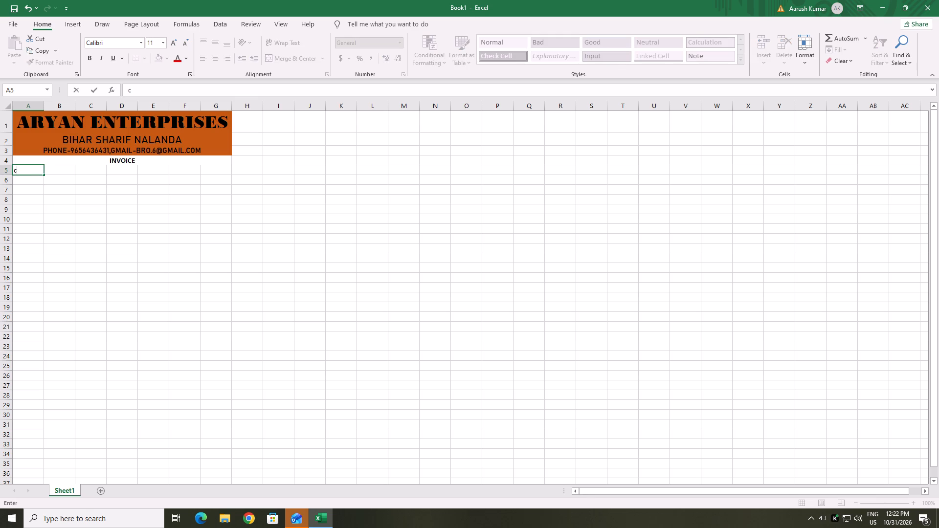
pyautogui.press('BackSpace')
pyautogui.write('cu')
pyautogui.press('BackSpace')
pyautogui.press('BackSpace')
pyautogui.write('CU')
pyautogui.press('s')
pyautogui.write('TUMER')
pyautogui.write("'S")
pyautogui.press('space')
pyautogui.write('NAME')
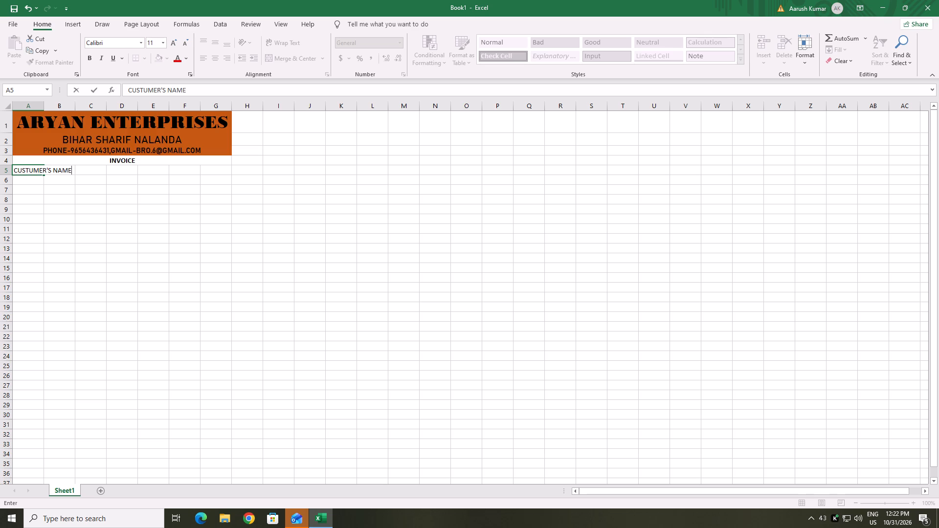
# Enter the label INVOICE DATE in cell A6.
pyautogui.press('Down')
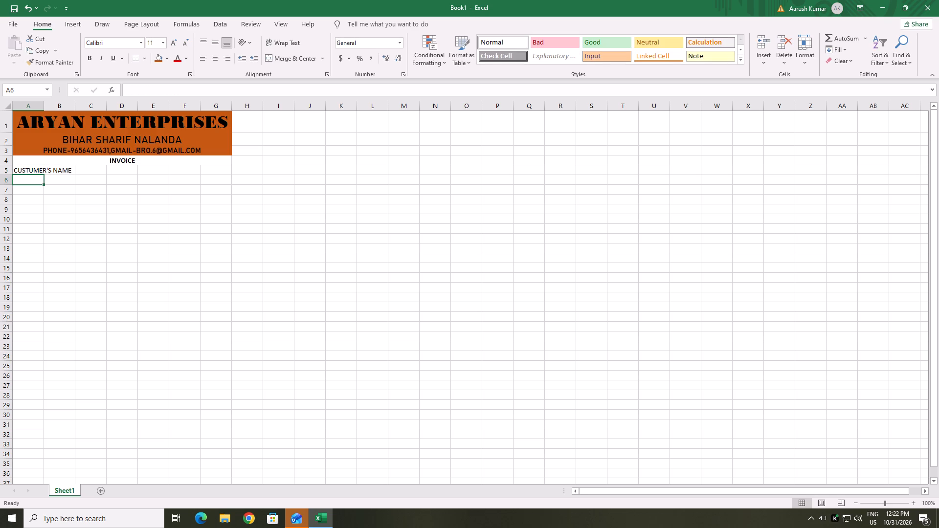
pyautogui.write('INV')
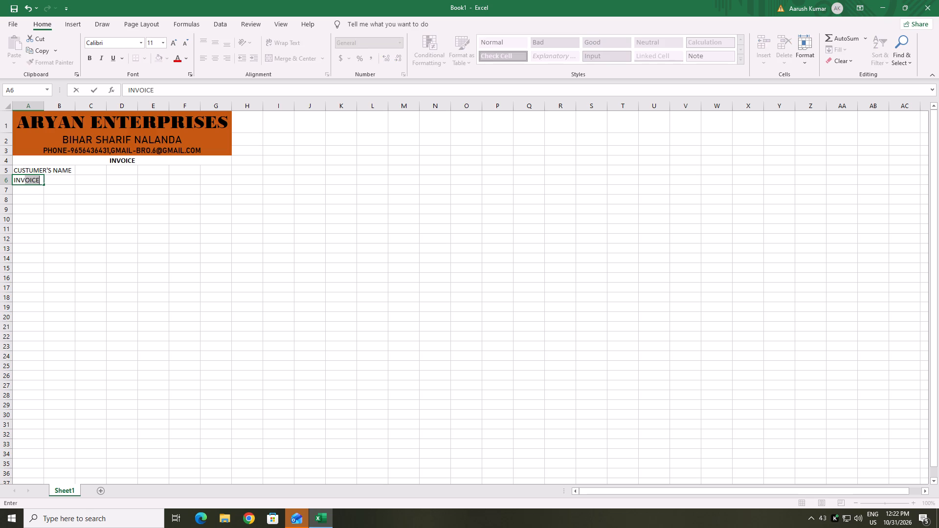
pyautogui.write('OICE')
pyautogui.press('space')
pyautogui.write('DATER')
pyautogui.press('BackSpace')
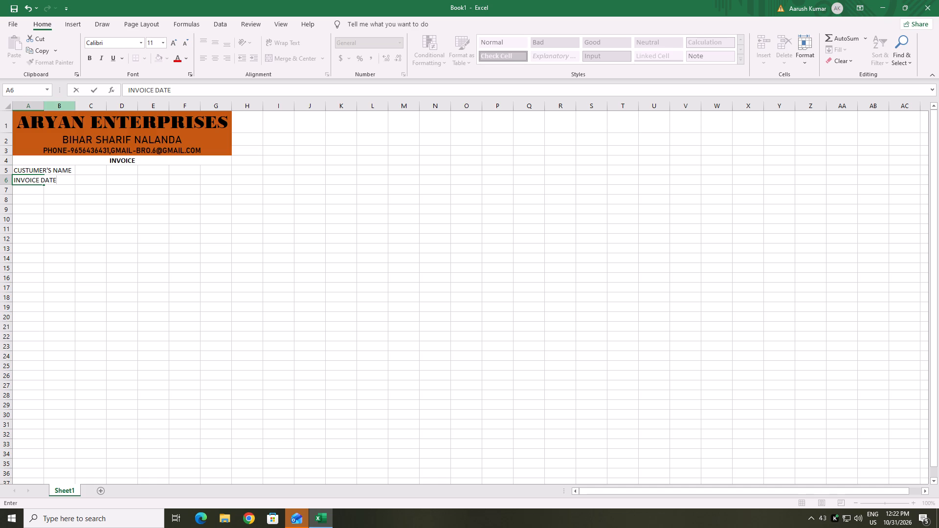
# Widen column A so the CUSTUMER'S NAME label fits within its cell.
pyautogui.moveTo(44, 106); pyautogui.dragTo(55, 107)
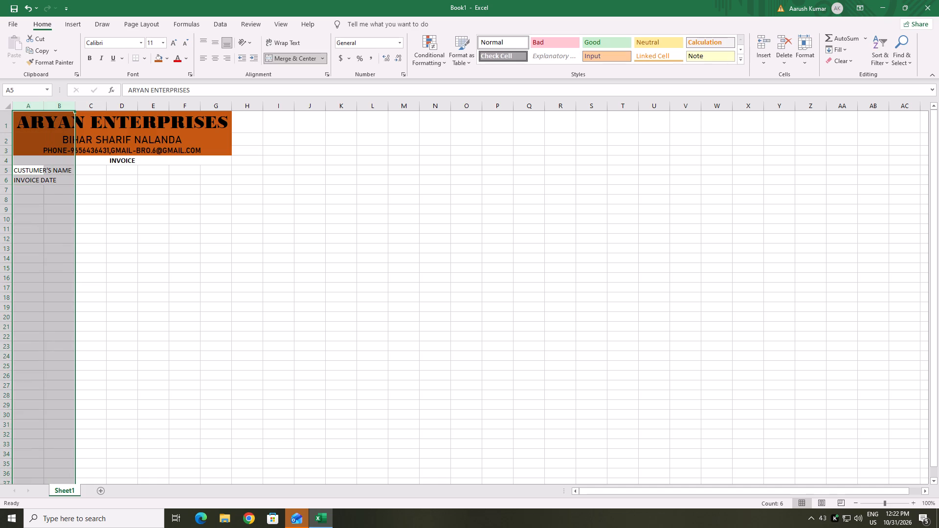
pyautogui.click(109, 222)
pyautogui.moveTo(43, 104); pyautogui.dragTo(59, 104)
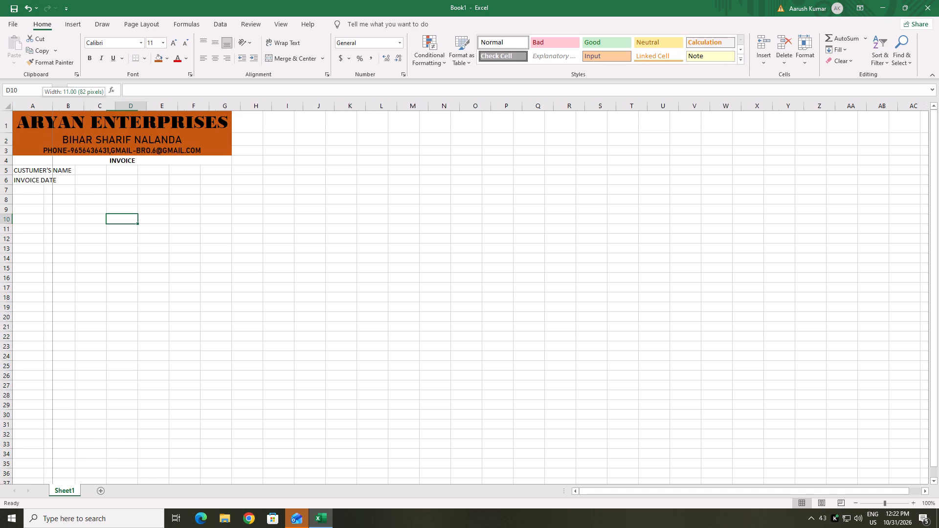
pyautogui.moveTo(59, 104); pyautogui.dragTo(71, 107)
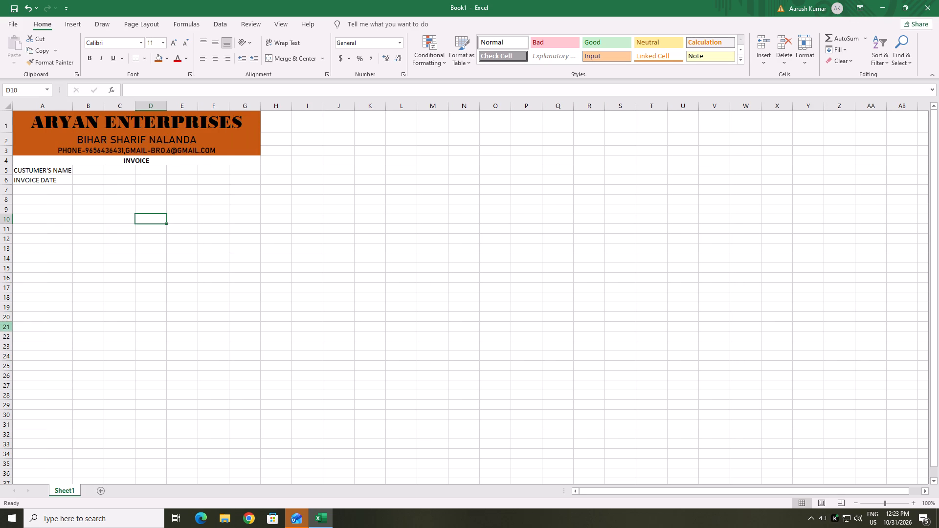
# Make the labels in A5 and A6 bold, widening column A slightly more to fit the bold CUSTUMER'S NAME.
pyautogui.click(40, 167)
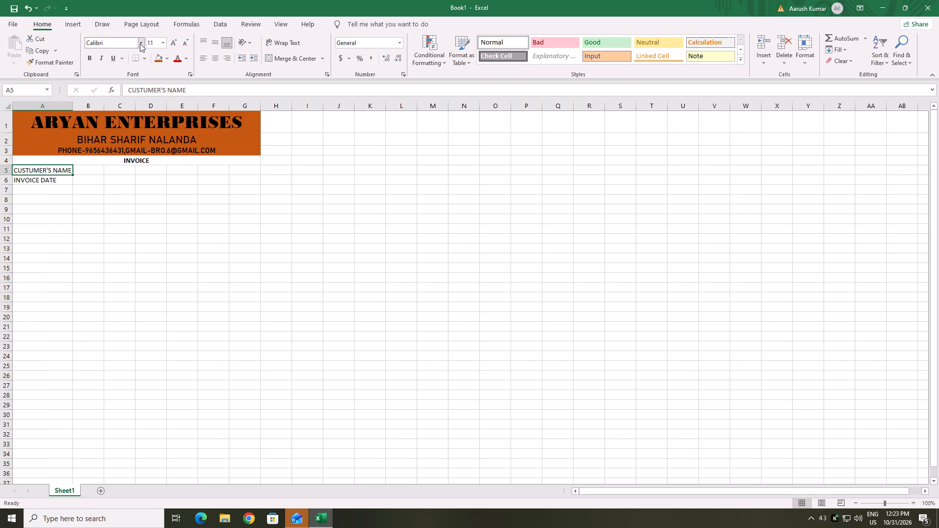
pyautogui.click(92, 55)
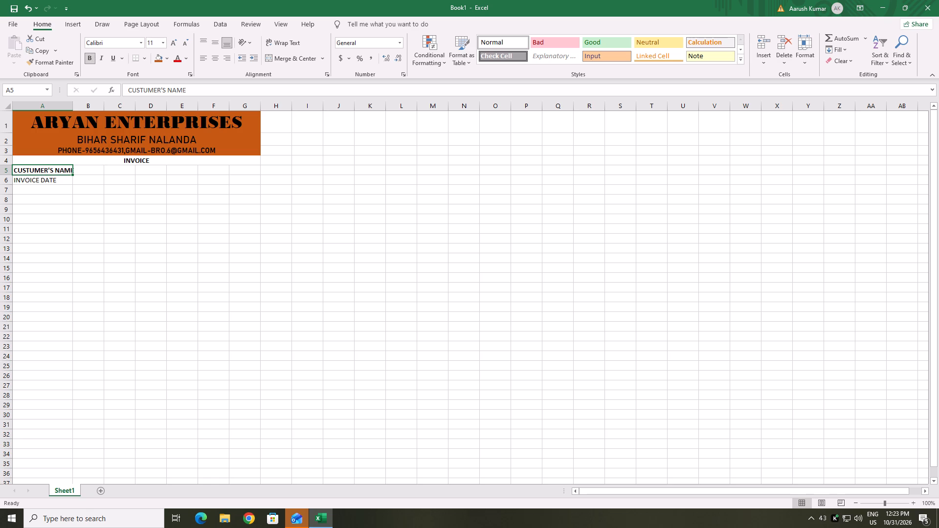
pyautogui.moveTo(71, 104); pyautogui.dragTo(78, 105)
pyautogui.click(49, 180)
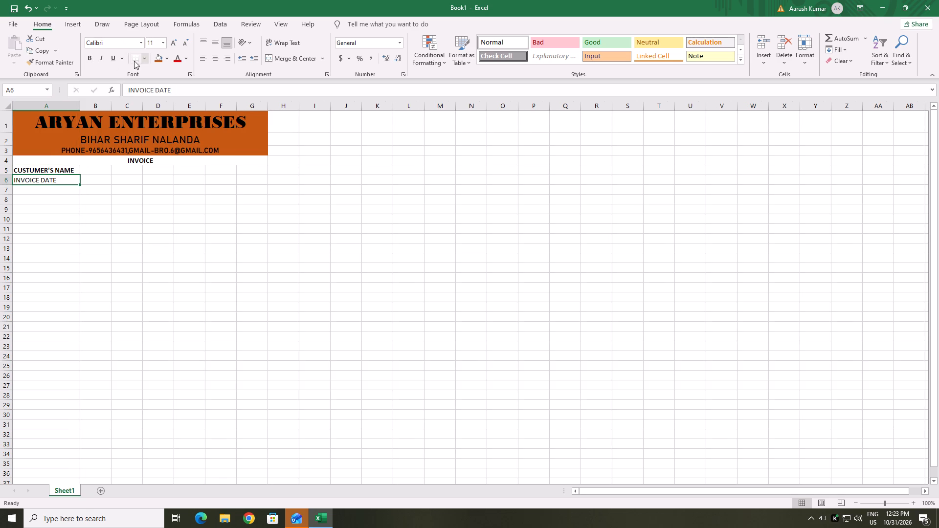
pyautogui.click(89, 58)
# Enlarge the font of the INVOICE title in the merged row 4 cell by several size increments.
pyautogui.click(132, 158)
pyautogui.click(174, 43)
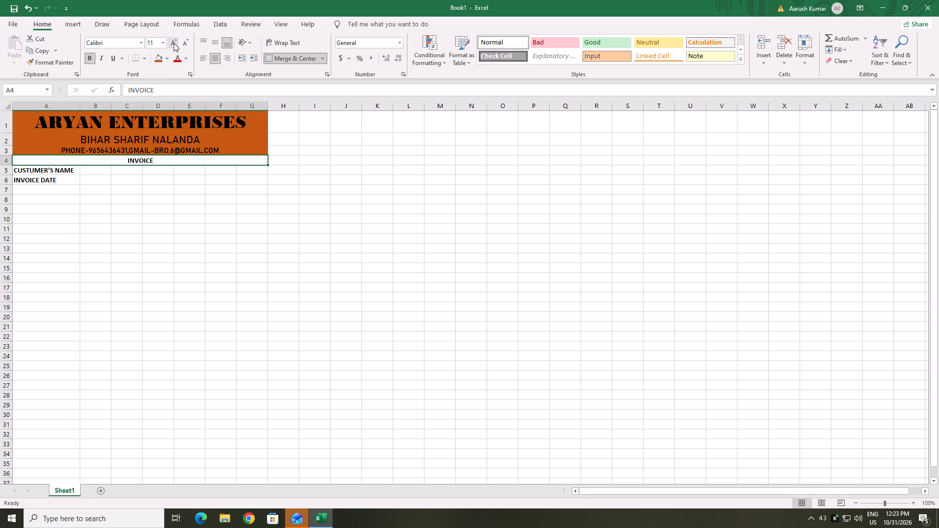
pyautogui.tripleClick(174, 43)
pyautogui.click(174, 44)
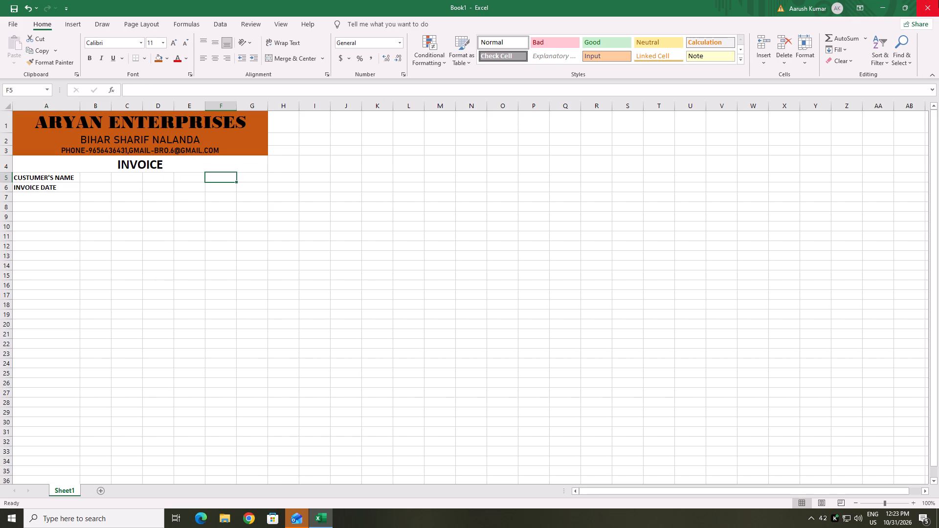
# Enter the label INVOICE NO. in cell F5, in capital letters.
pyautogui.hotkey('shift', 'i')
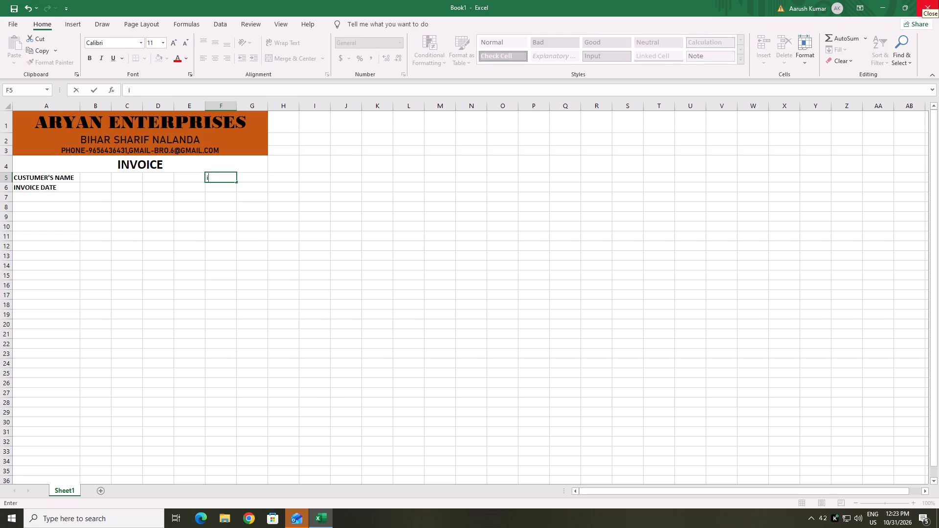
pyautogui.press('n')
pyautogui.press('BackSpace')
pyautogui.press('BackSpace')
pyautogui.press('i')
pyautogui.write('IN')
pyautogui.write('VI')
pyautogui.press('BackSpace')
pyautogui.write('OICW')
pyautogui.press('BackSpace')
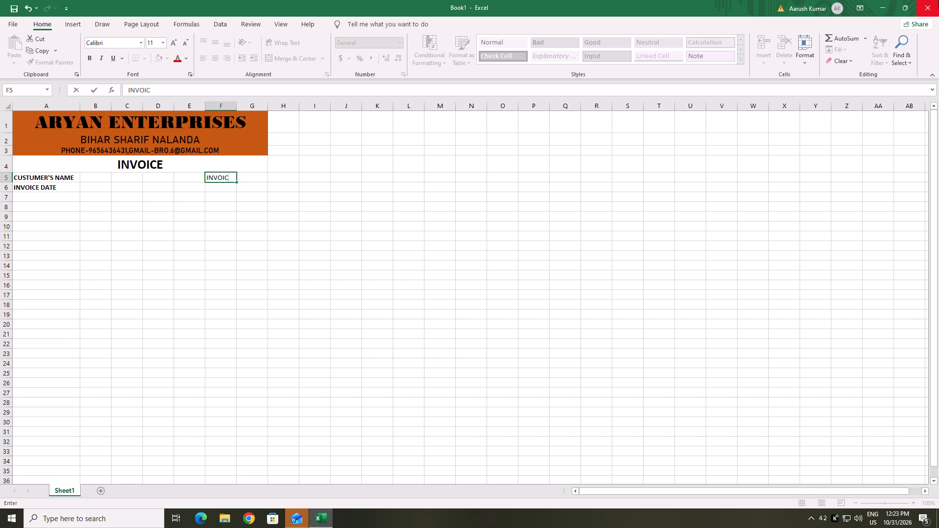
pyautogui.press('e')
pyautogui.press('space')
pyautogui.write('NO.')
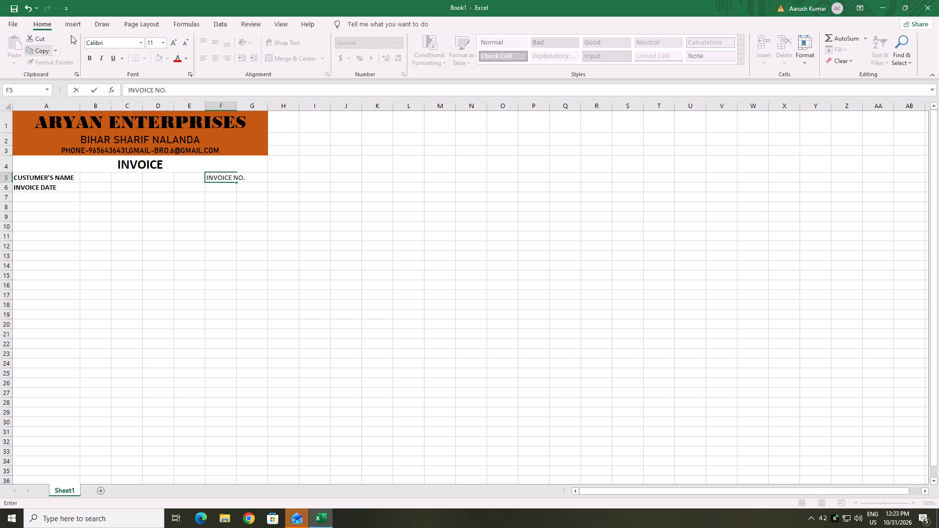
# Make the INVOICE NO. label in F5 bold.
pyautogui.click(91, 57)
pyautogui.moveTo(246, 178); pyautogui.dragTo(206, 185)
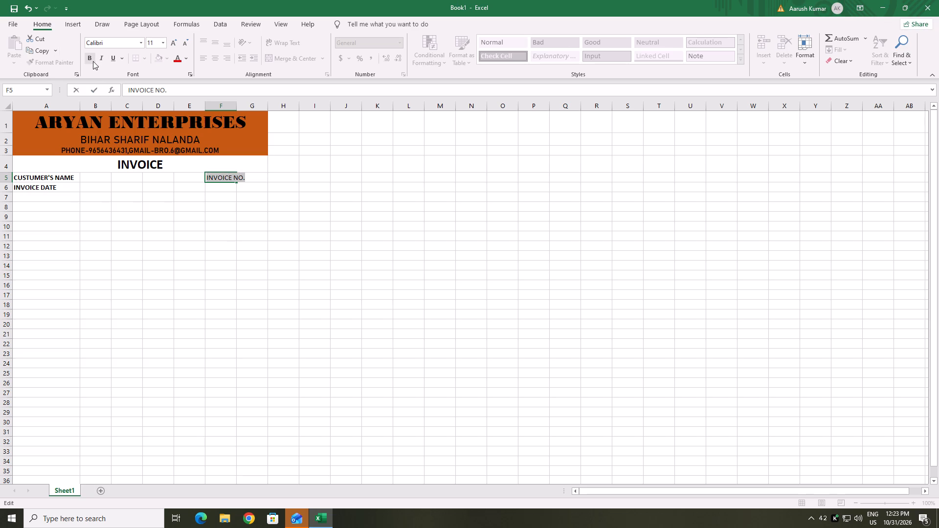
pyautogui.click(91, 61)
pyautogui.click(207, 185)
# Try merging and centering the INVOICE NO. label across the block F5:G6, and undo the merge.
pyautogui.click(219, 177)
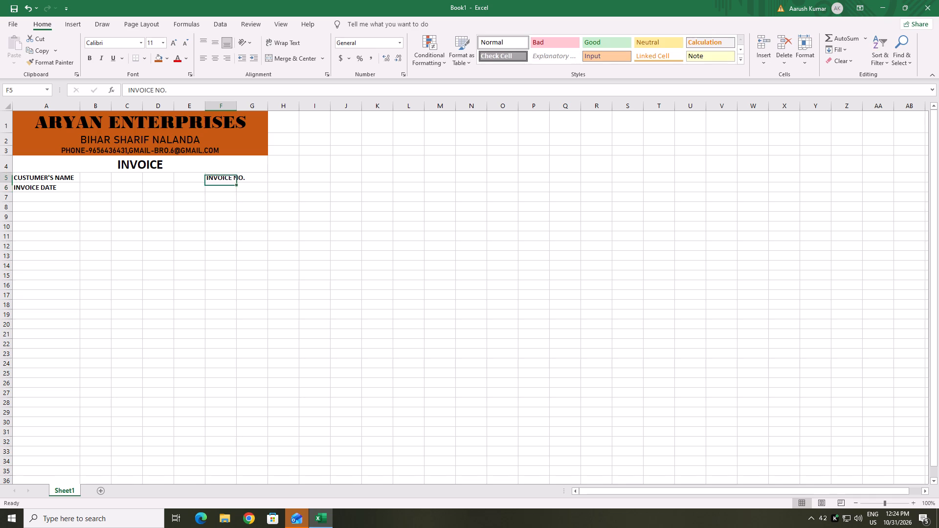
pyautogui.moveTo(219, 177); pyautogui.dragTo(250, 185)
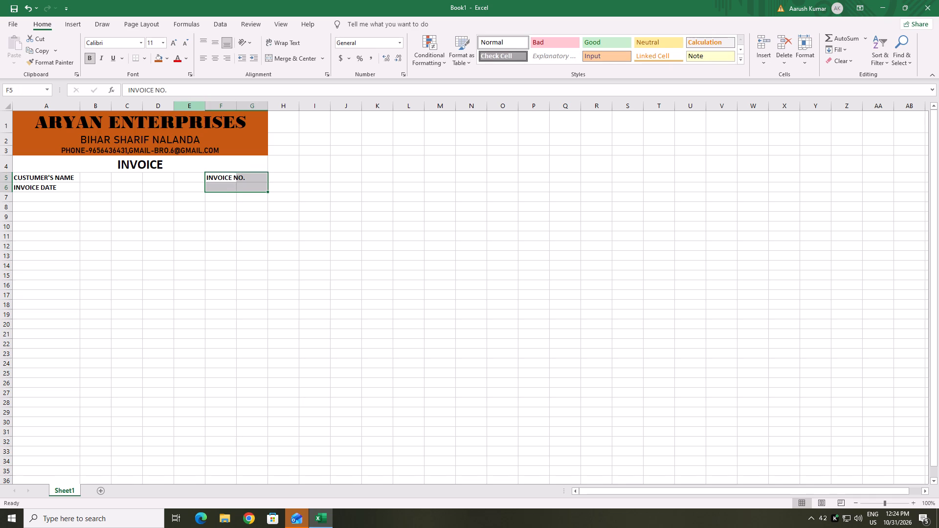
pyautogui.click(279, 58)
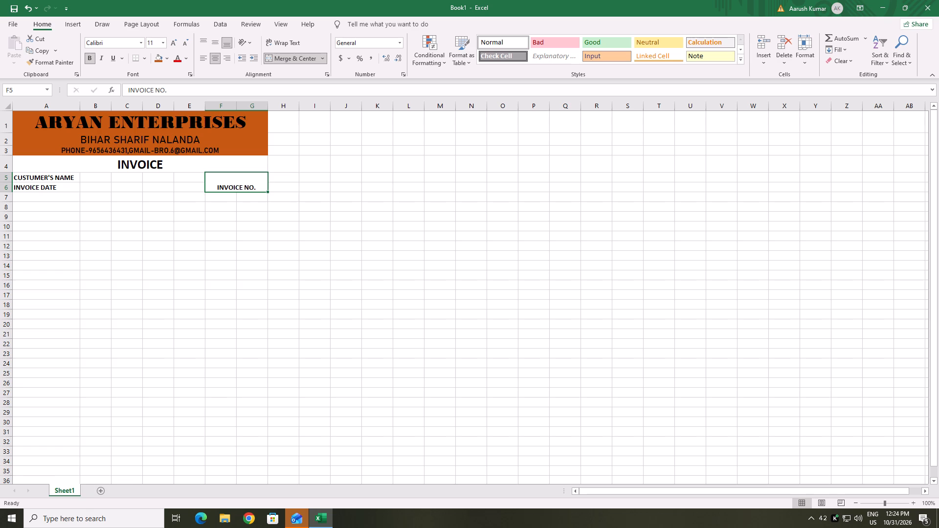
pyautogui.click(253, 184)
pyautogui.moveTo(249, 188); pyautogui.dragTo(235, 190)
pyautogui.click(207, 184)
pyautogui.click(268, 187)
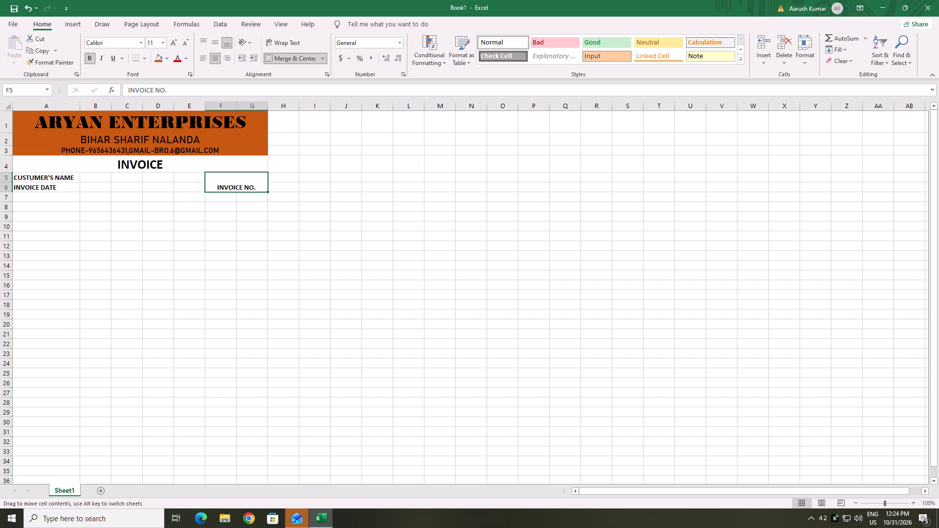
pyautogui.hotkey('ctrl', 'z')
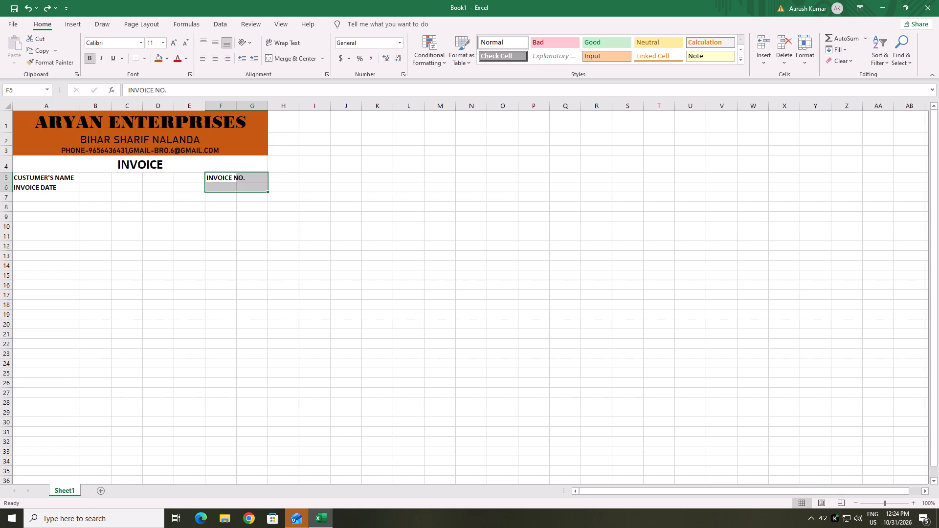
# Merge and center F6:G6 and F5:G5 separately, so the INVOICE NO. label sits above its own blank merged cell.
pyautogui.click(222, 210)
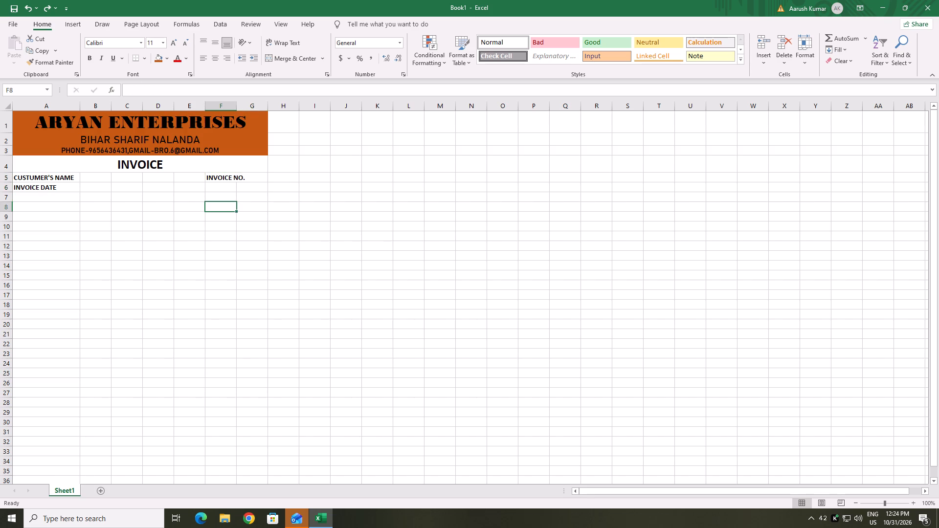
pyautogui.moveTo(209, 185); pyautogui.dragTo(245, 189)
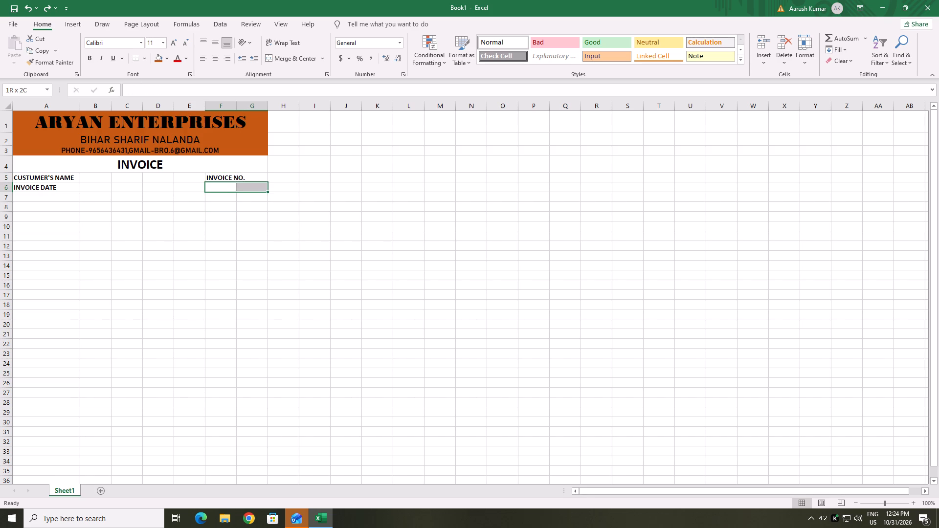
pyautogui.moveTo(245, 189); pyautogui.dragTo(246, 189)
pyautogui.click(286, 59)
pyautogui.click(211, 177)
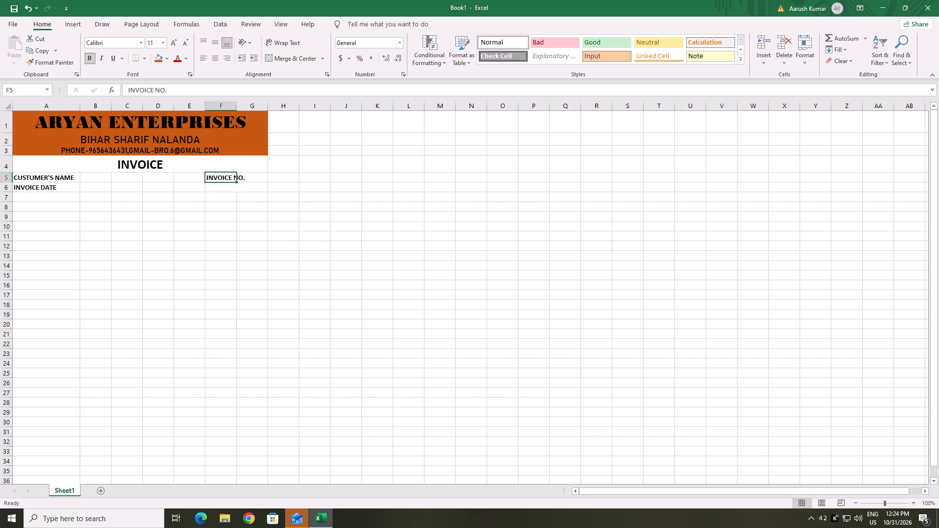
pyautogui.moveTo(214, 176); pyautogui.dragTo(245, 176)
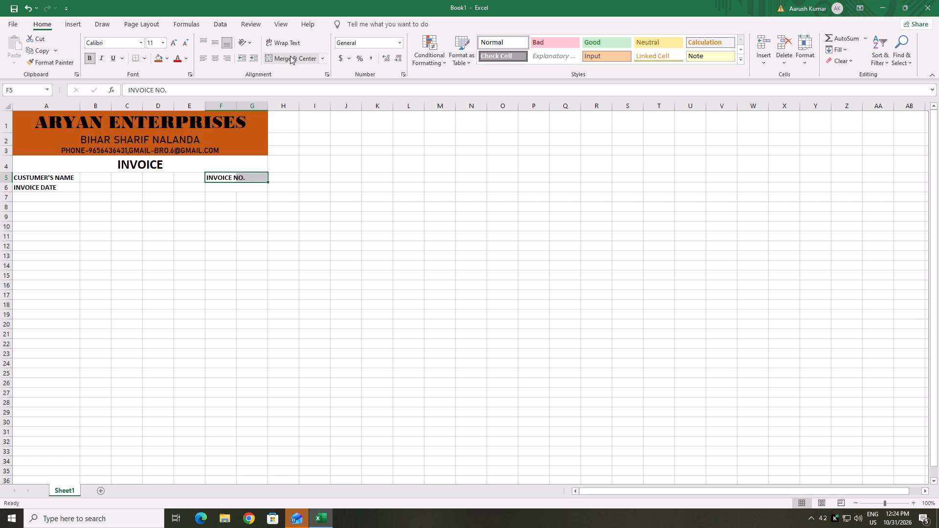
pyautogui.click(288, 60)
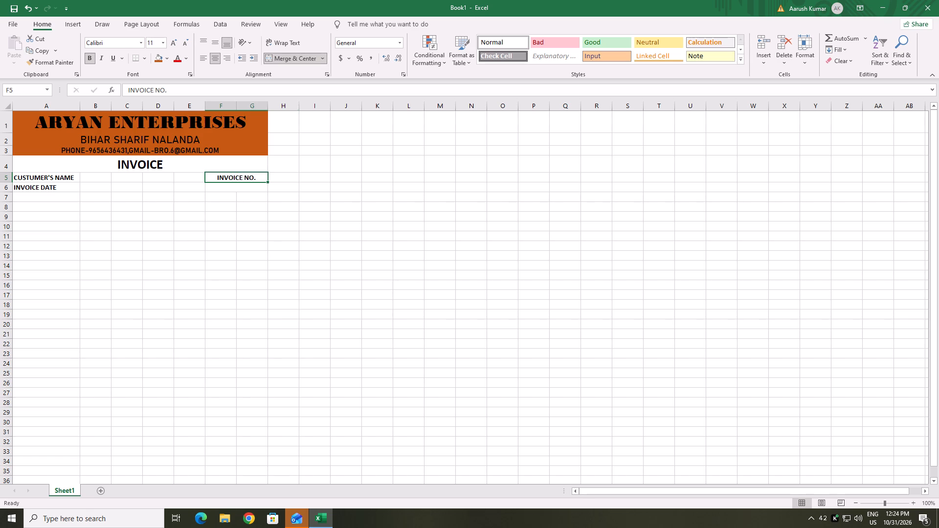
# Apply All Borders to the customer and invoice details range A5:G6.
pyautogui.moveTo(23, 179); pyautogui.dragTo(242, 186)
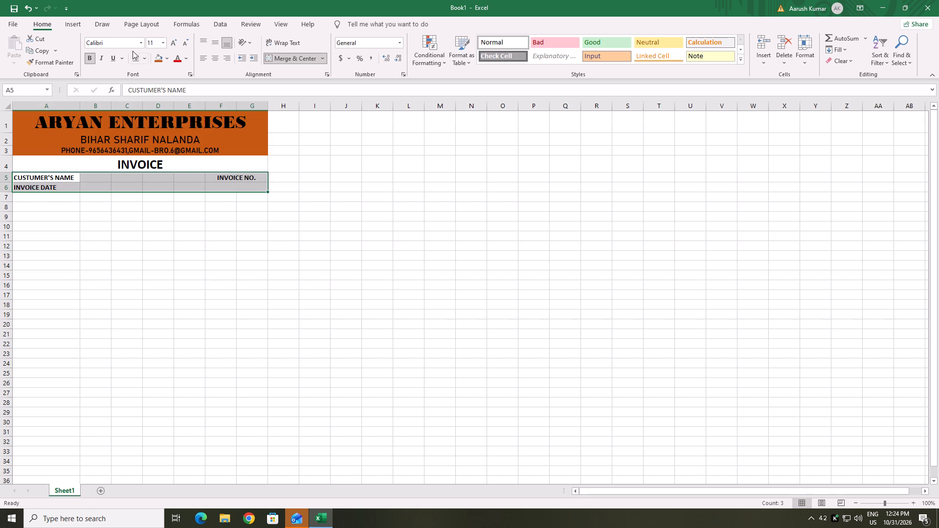
pyautogui.click(135, 57)
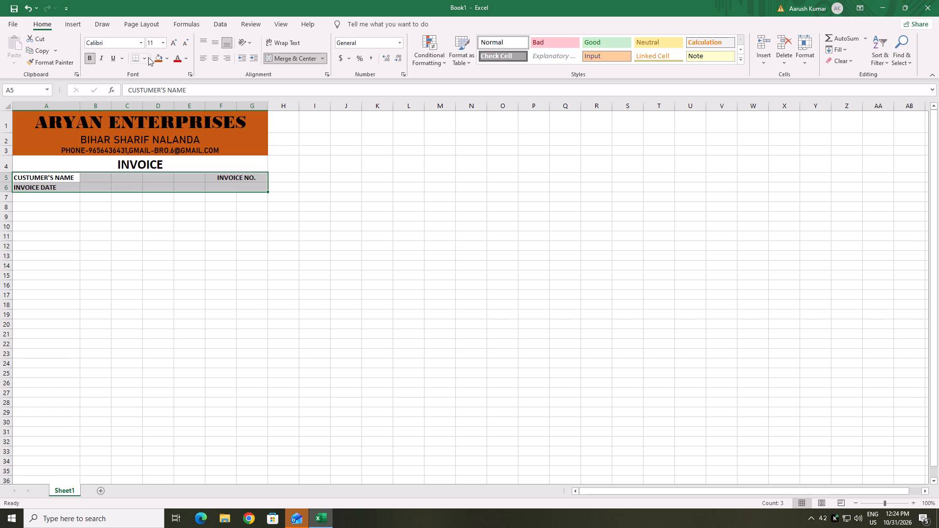
pyautogui.click(147, 59)
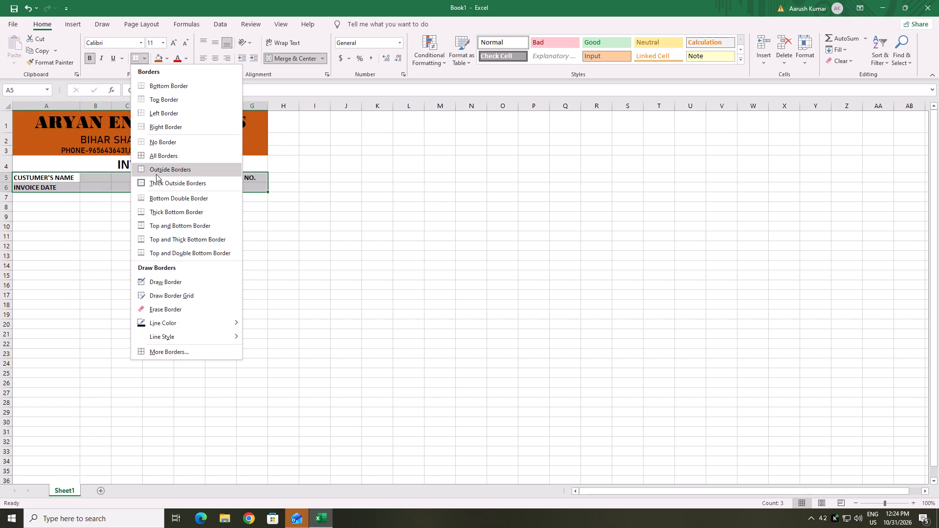
pyautogui.click(155, 156)
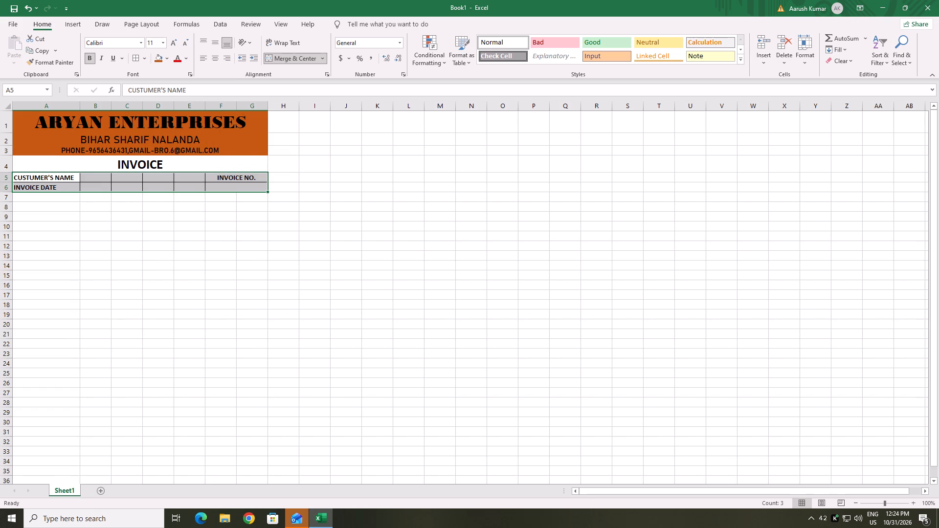
# Merge and center the blank cells B5:E6 into one block between the labels.
pyautogui.click(93, 176)
pyautogui.moveTo(93, 176); pyautogui.dragTo(108, 183)
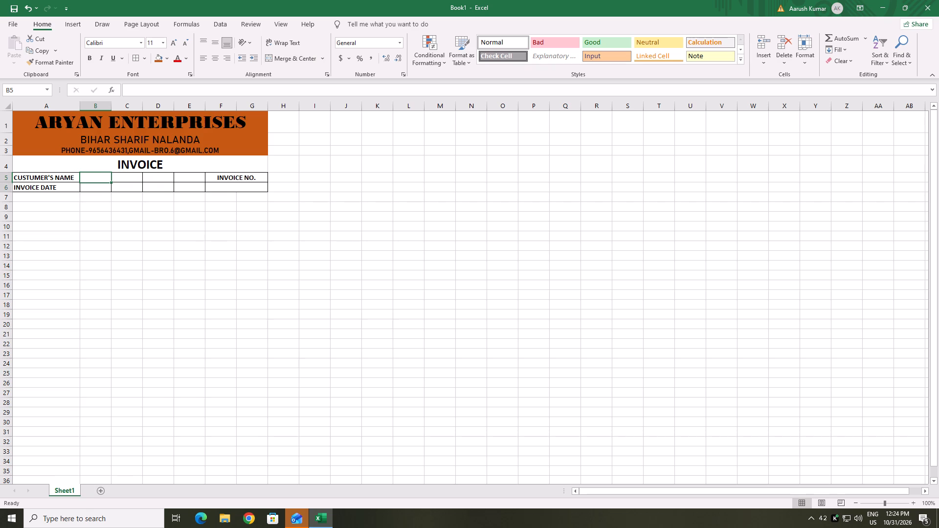
pyautogui.moveTo(108, 183); pyautogui.dragTo(186, 186)
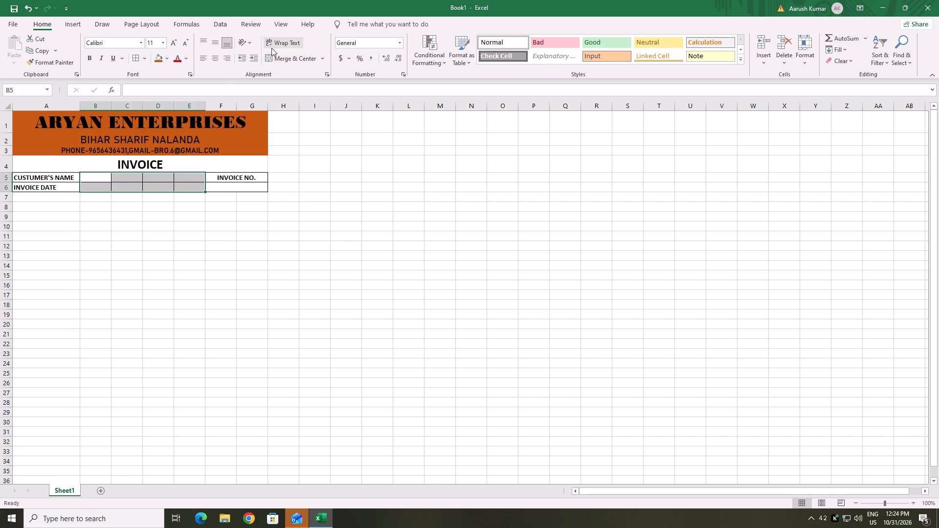
pyautogui.click(275, 58)
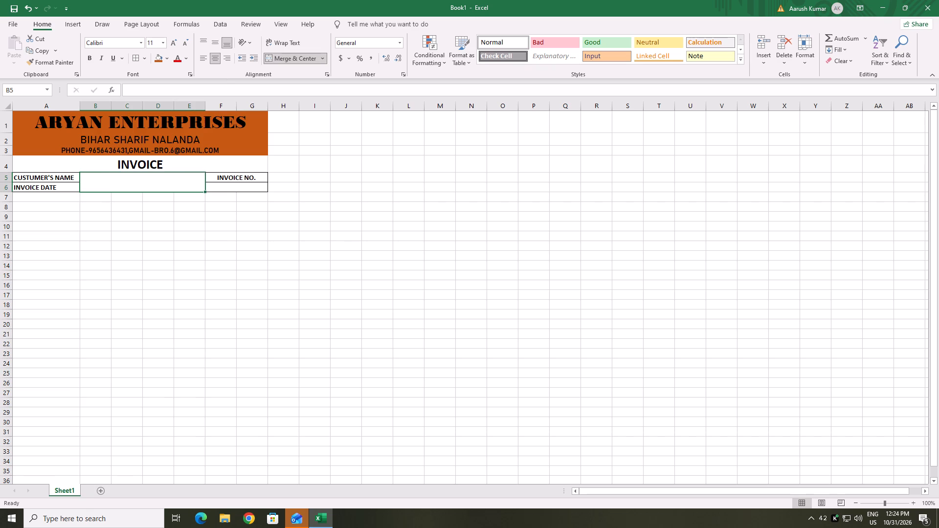
# Narrow column A to roughly half its width, to a little wider than the neighbouring columns.
pyautogui.click(42, 209)
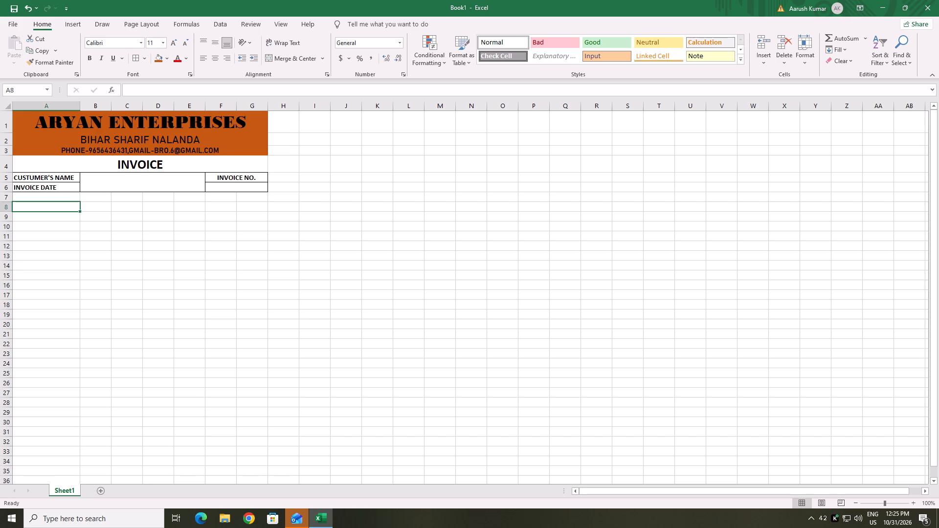
pyautogui.click(44, 197)
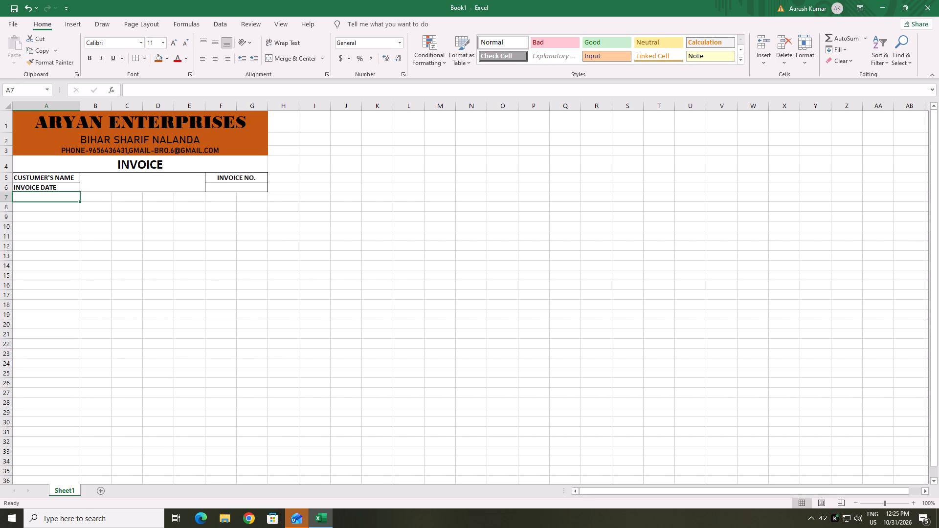
pyautogui.moveTo(81, 108); pyautogui.dragTo(64, 115)
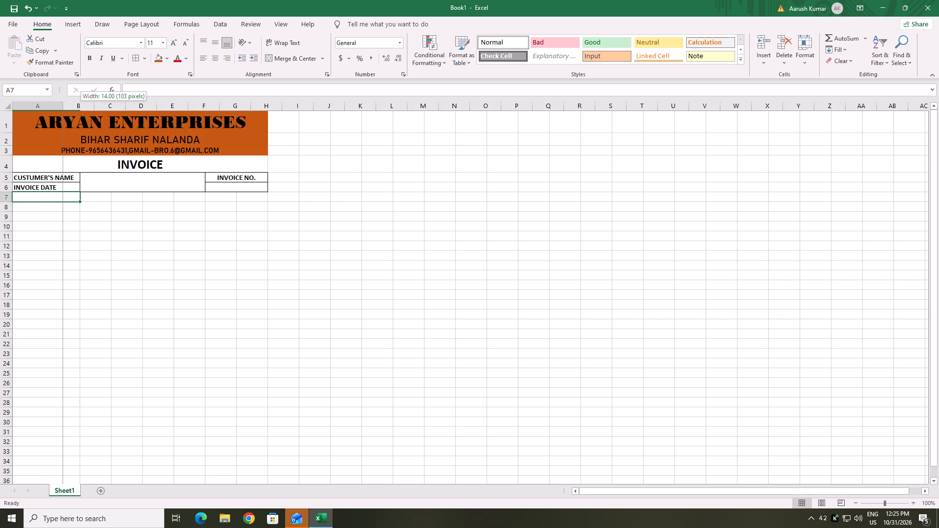
pyautogui.moveTo(64, 115); pyautogui.dragTo(50, 121)
# Unmerge the blank block B5:E6 between the customer labels and the INVOICE NO. cells.
pyautogui.click(32, 177)
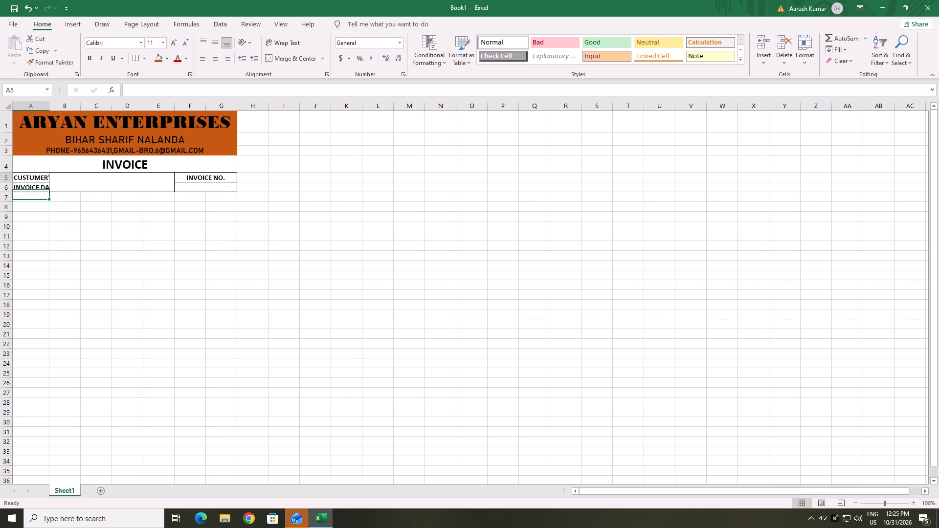
pyautogui.click(72, 178)
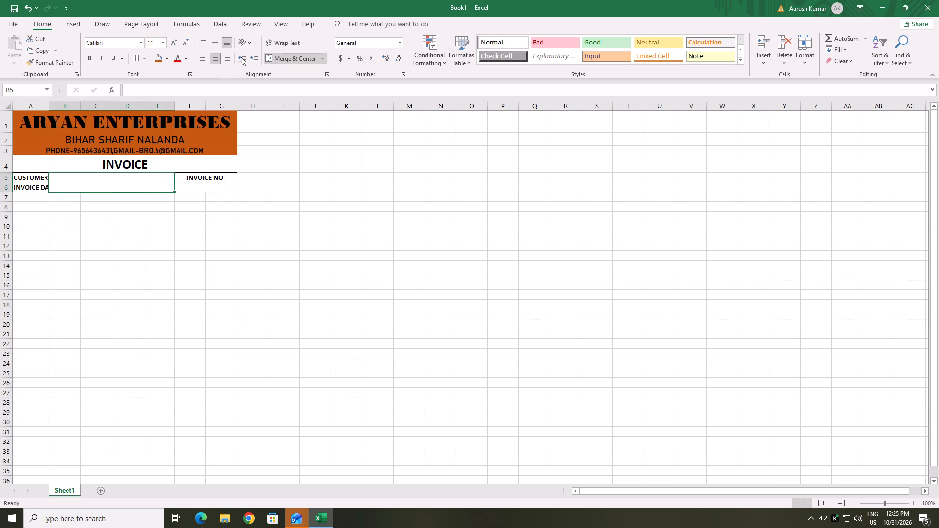
pyautogui.click(278, 56)
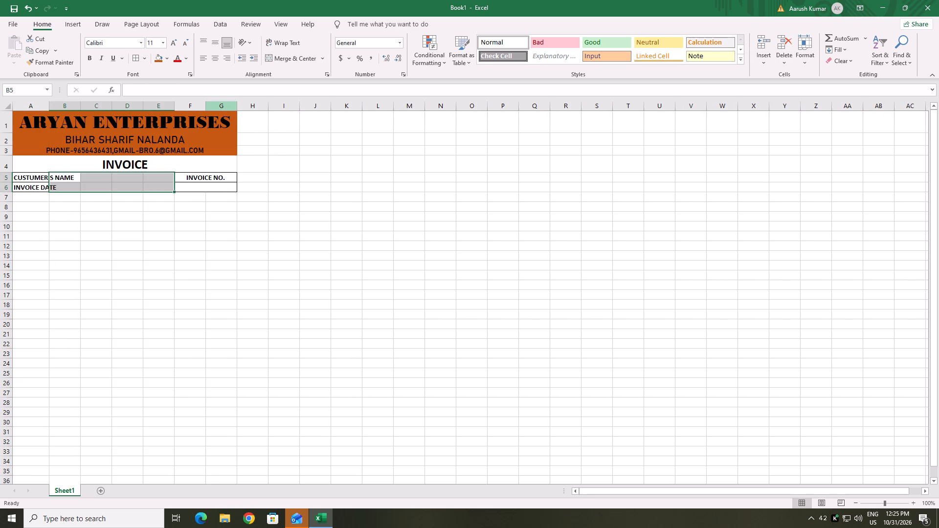
# Merge and center A5:B5 and A6:B6 separately, so the CUSTUMER'S NAME and INVOICE DATE labels each span two columns.
pyautogui.moveTo(22, 176); pyautogui.dragTo(55, 178)
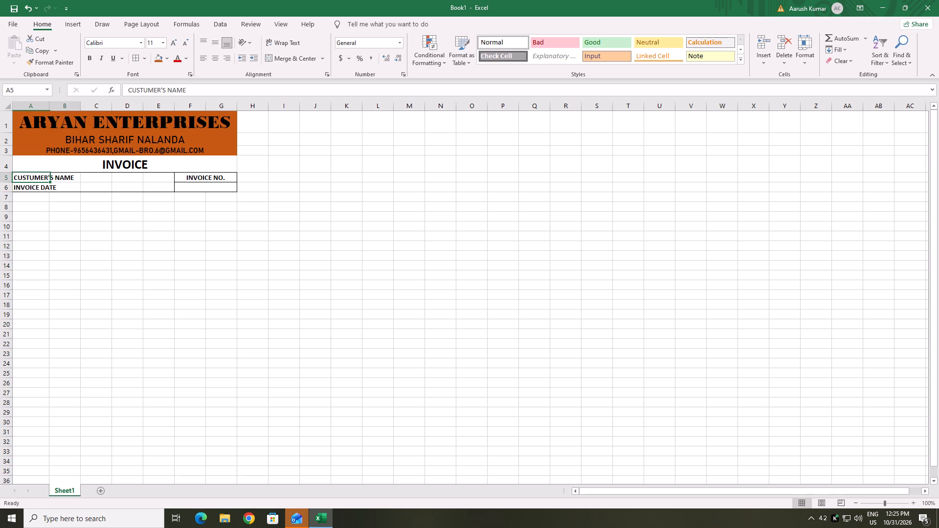
pyautogui.moveTo(55, 178); pyautogui.dragTo(57, 178)
pyautogui.click(281, 58)
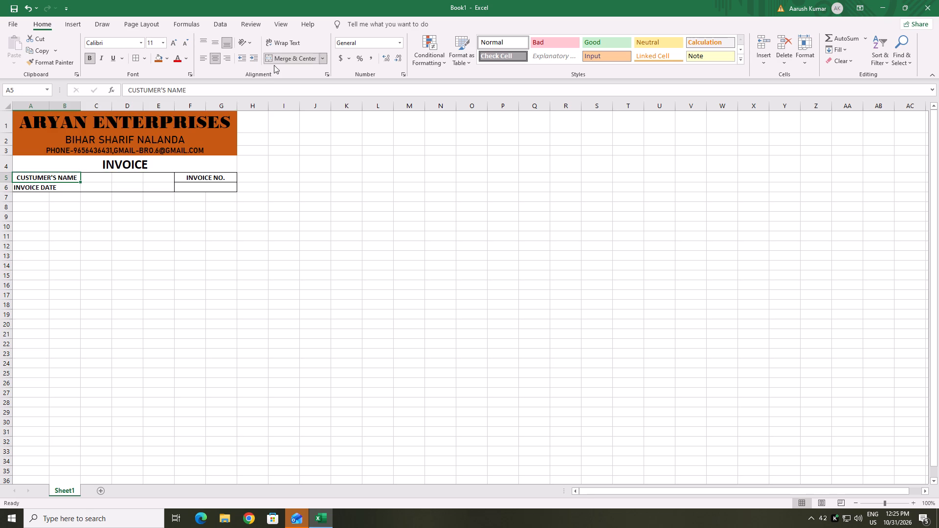
pyautogui.click(24, 186)
pyautogui.moveTo(24, 186); pyautogui.dragTo(62, 188)
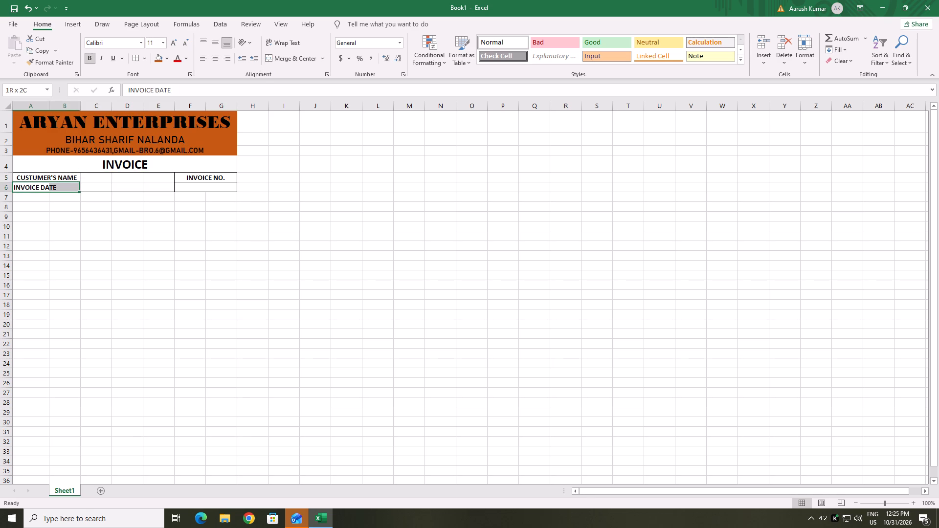
pyautogui.moveTo(62, 188); pyautogui.dragTo(64, 188)
pyautogui.click(301, 56)
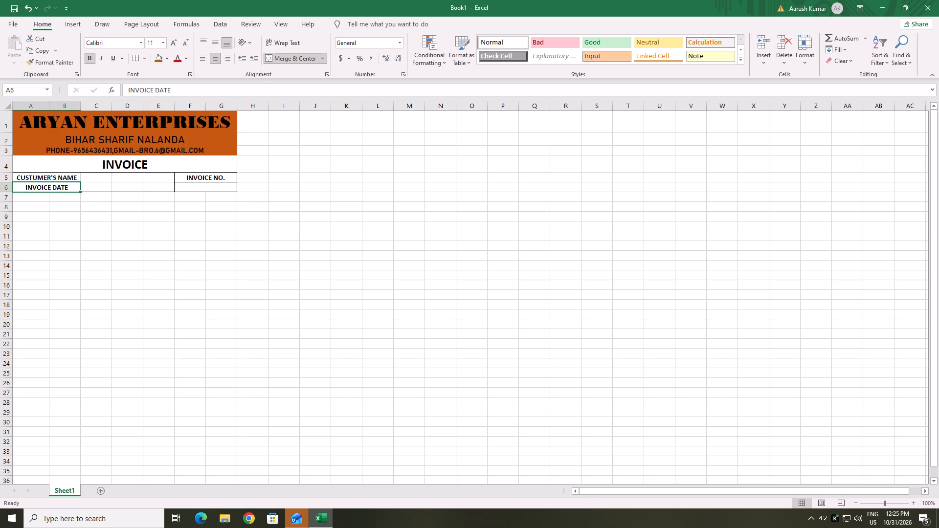
# Merge and center the remaining blank cells C5:E6 into one block.
pyautogui.click(94, 181)
pyautogui.moveTo(93, 178); pyautogui.dragTo(164, 188)
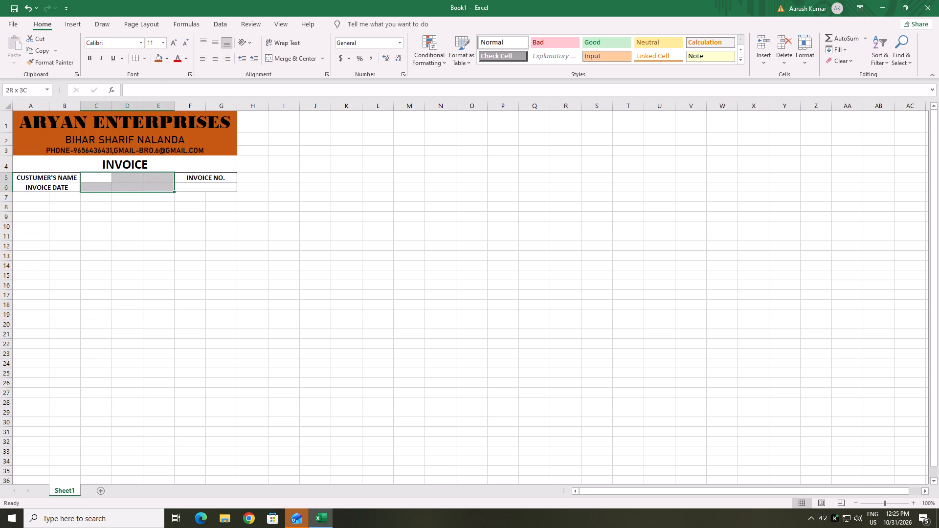
pyautogui.moveTo(164, 188); pyautogui.dragTo(167, 188)
pyautogui.click(313, 60)
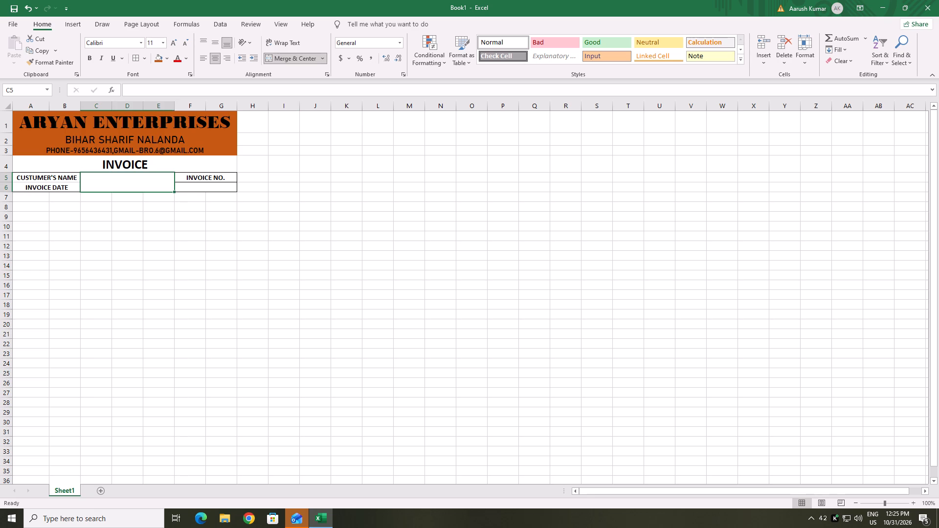
pyautogui.click(124, 195)
# Apply All Borders to the merged CUSTUMER'S NAME and INVOICE DATE label cells in A5:B6.
pyautogui.click(66, 180)
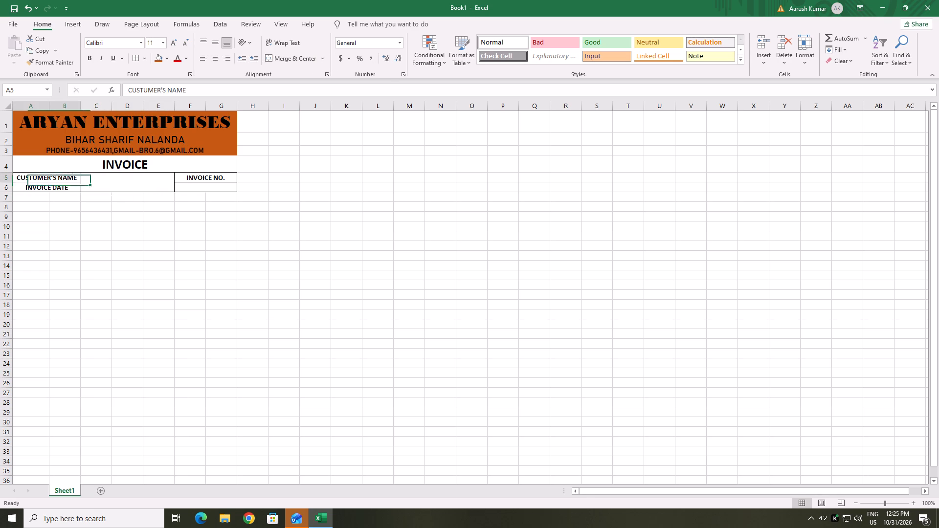
pyautogui.keyDown('ctrl'); pyautogui.moveTo(53, 178); pyautogui.dragTo(56, 190); pyautogui.keyUp('ctrl')
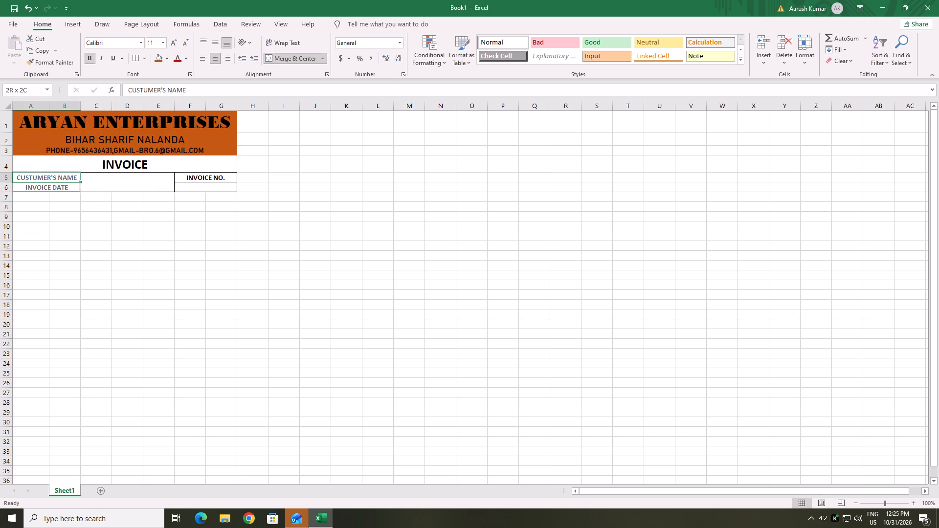
pyautogui.keyDown('ctrl'); pyautogui.moveTo(56, 190); pyautogui.dragTo(57, 190); pyautogui.keyUp('ctrl')
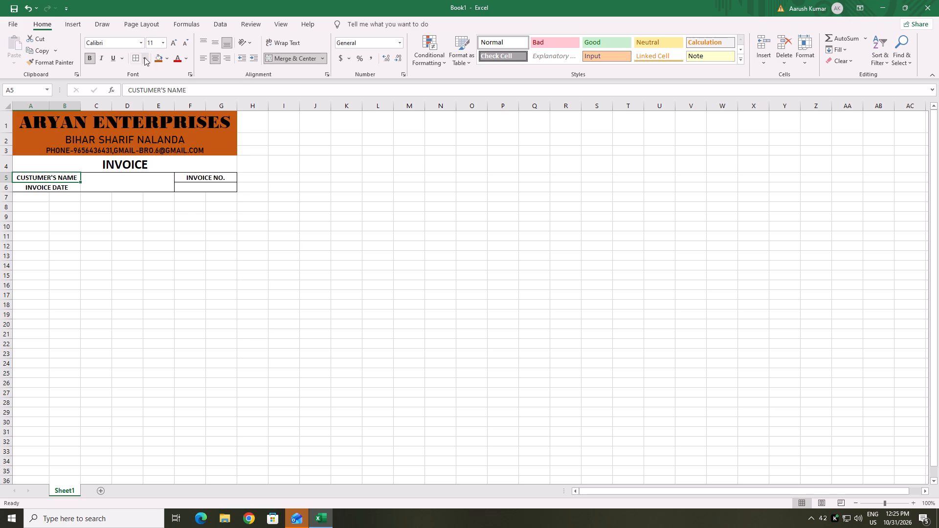
pyautogui.click(142, 59)
pyautogui.click(164, 154)
pyautogui.click(67, 203)
pyautogui.click(75, 189)
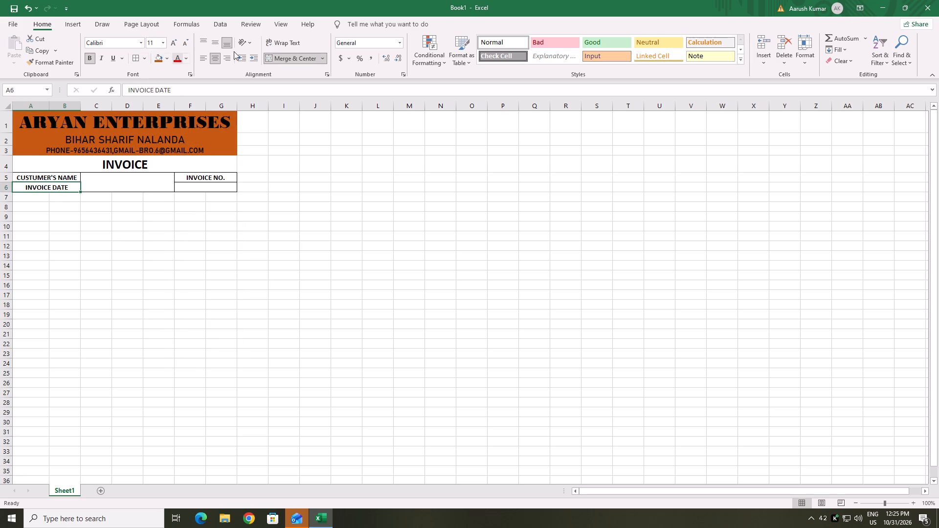
pyautogui.click(141, 63)
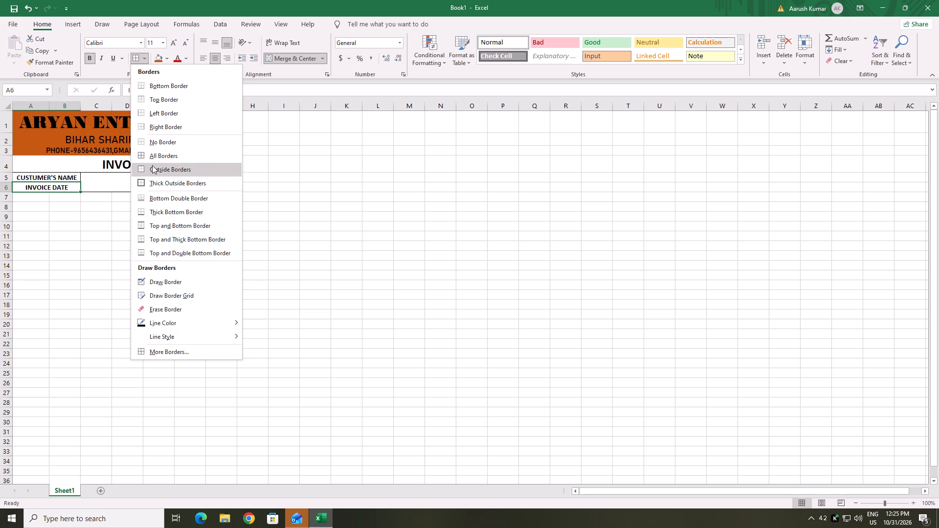
pyautogui.click(157, 153)
pyautogui.click(78, 213)
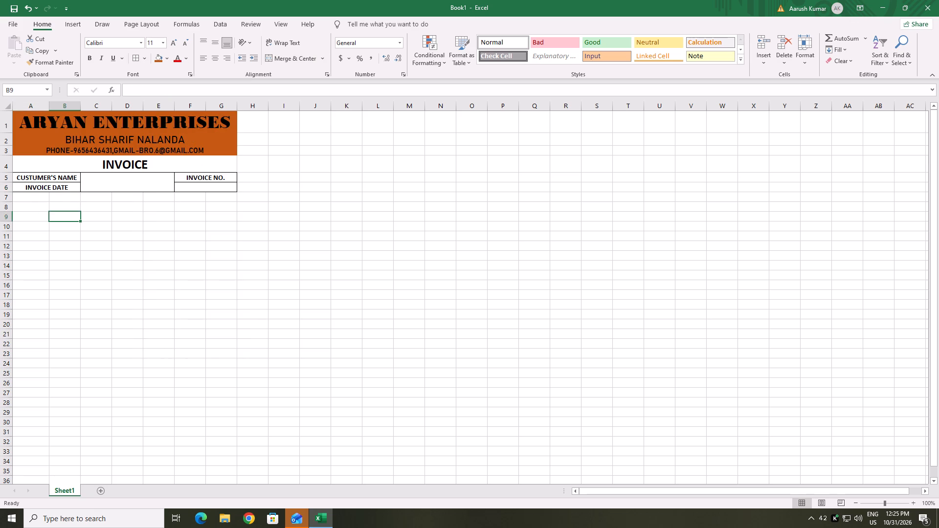
# Enter the column heading S NO in cell A8 for the item table.
pyautogui.click(28, 208)
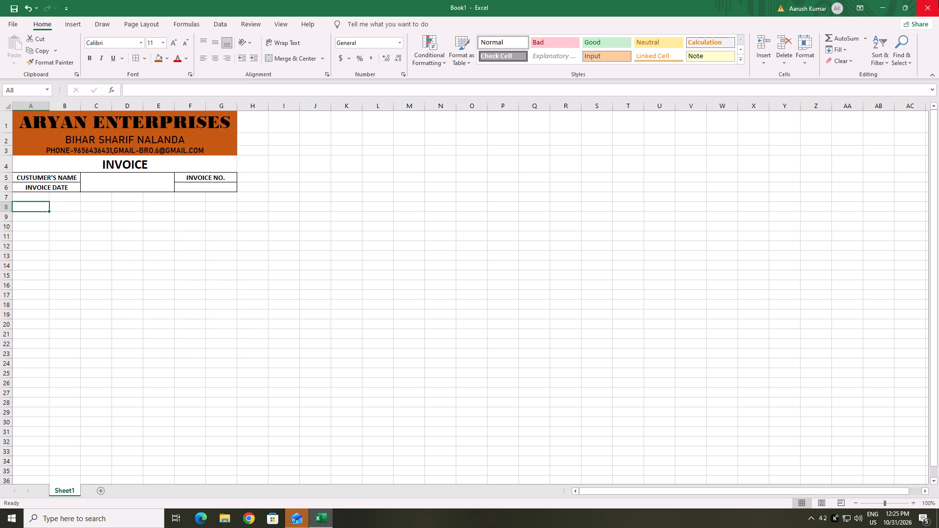
pyautogui.press('s')
pyautogui.press('n')
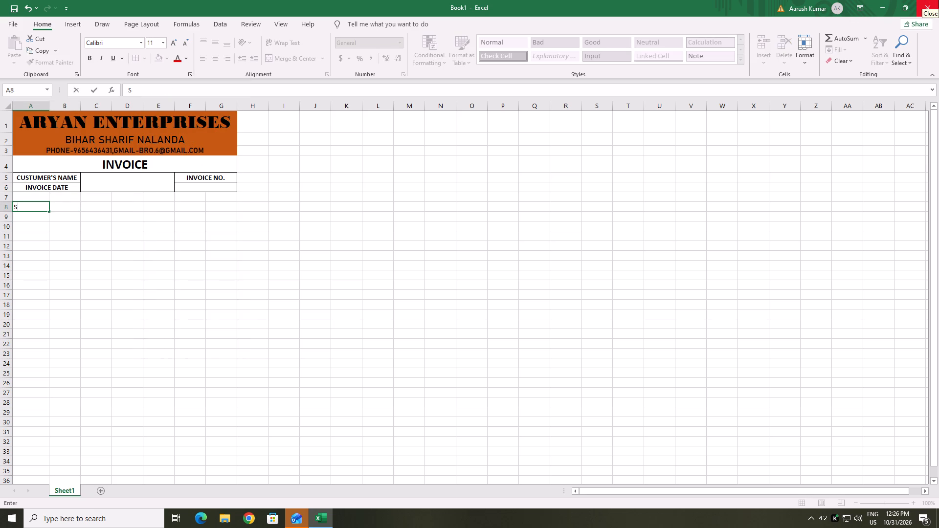
pyautogui.press('BackSpace')
pyautogui.press('space')
pyautogui.write('NO')
# Merge and center B8:E8 and fill that merged layout down through row 26.
pyautogui.click(58, 207)
pyautogui.moveTo(59, 206); pyautogui.dragTo(159, 208)
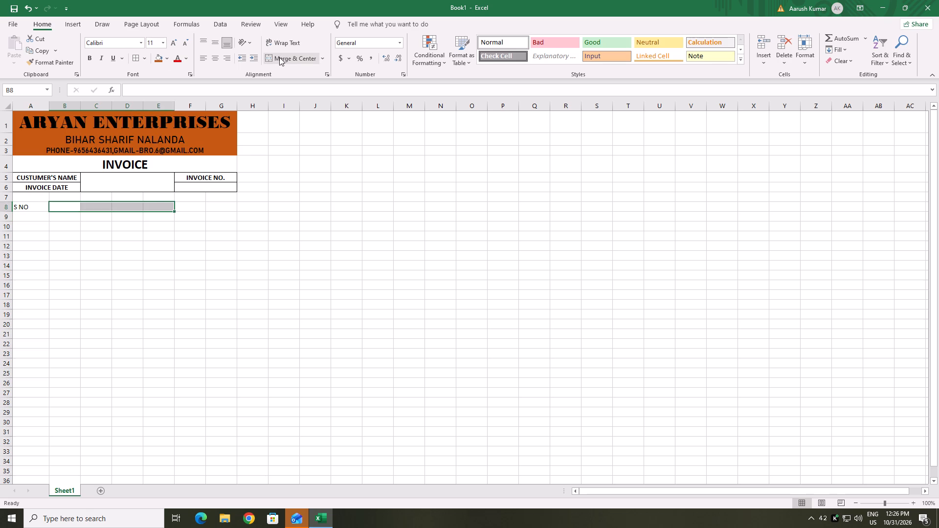
pyautogui.click(279, 57)
pyautogui.moveTo(175, 211); pyautogui.dragTo(158, 352)
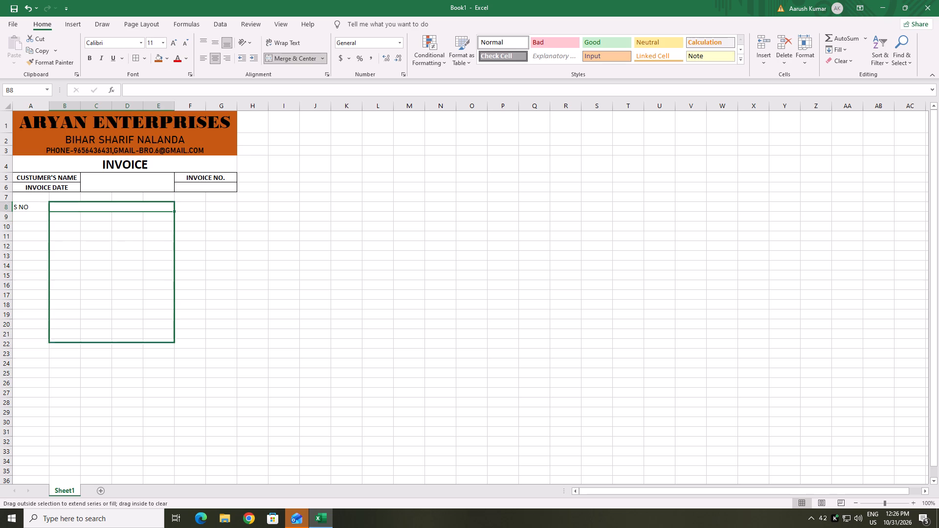
pyautogui.moveTo(158, 352); pyautogui.dragTo(147, 386)
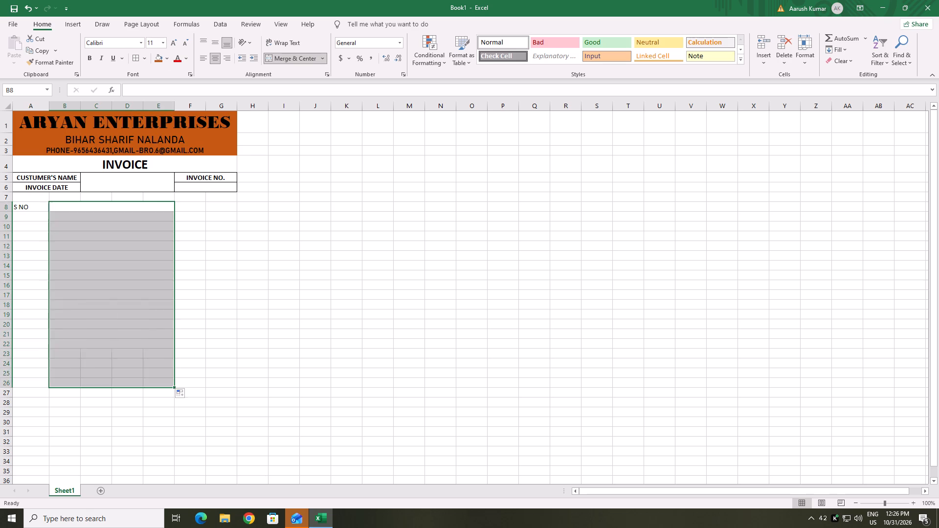
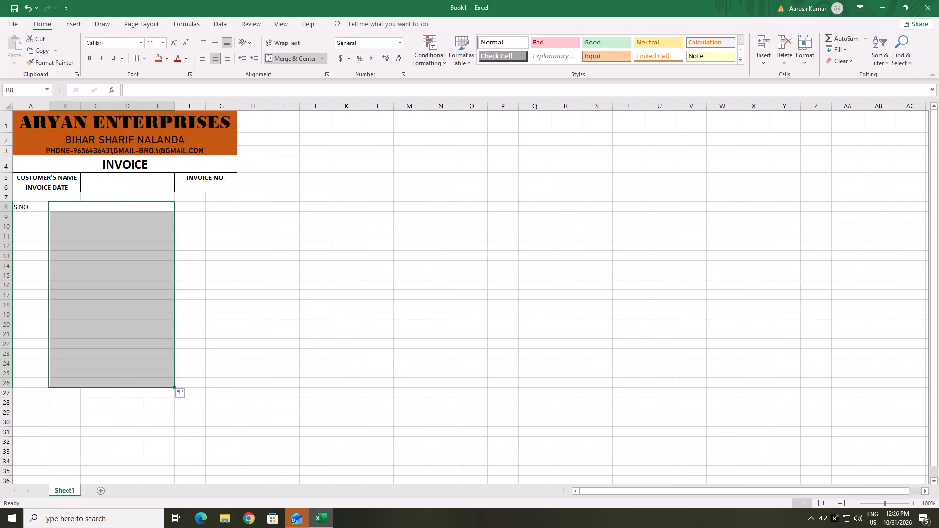
# Enter the column heading DESCRIPTIONS OF GOODS in the merged cell B8:E8 beside S NO.
pyautogui.click(210, 354)
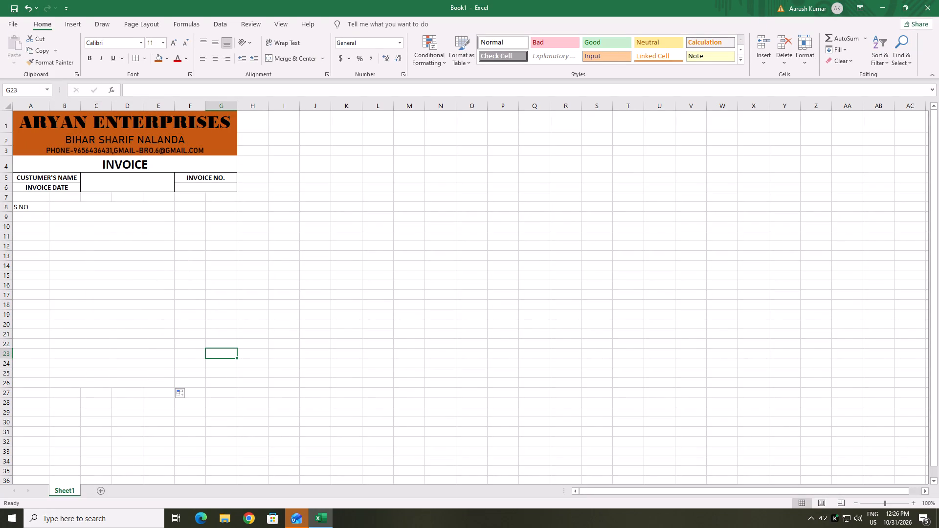
pyautogui.click(88, 209)
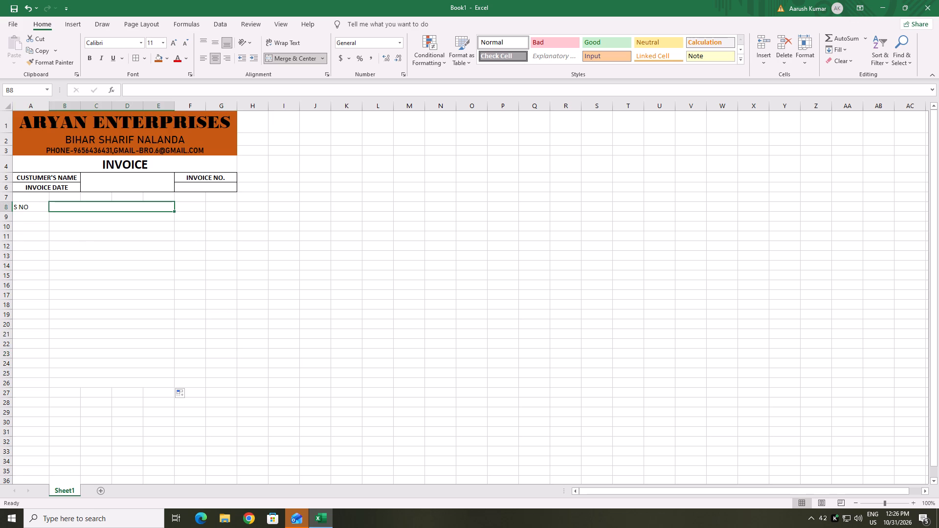
pyautogui.press('d')
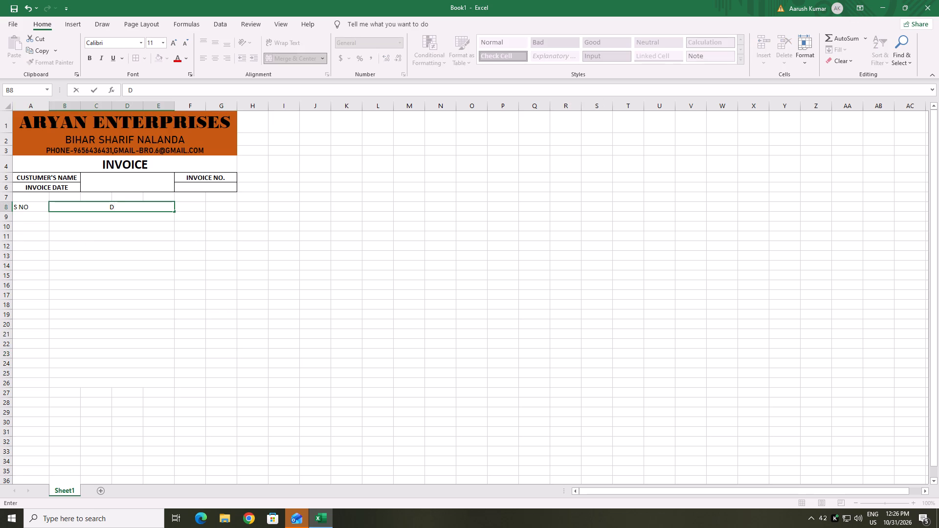
pyautogui.write('ESCRI')
pyautogui.write('PTIO')
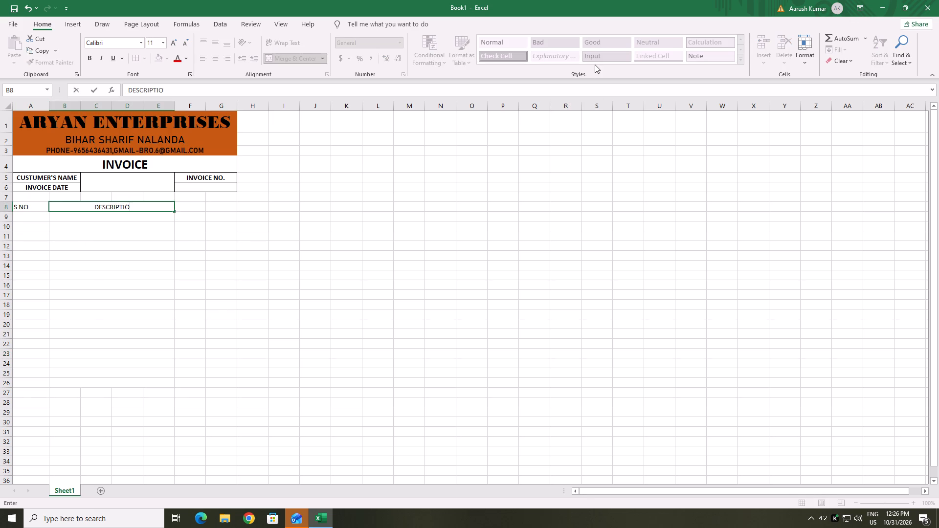
pyautogui.press('n')
pyautogui.write('S OF')
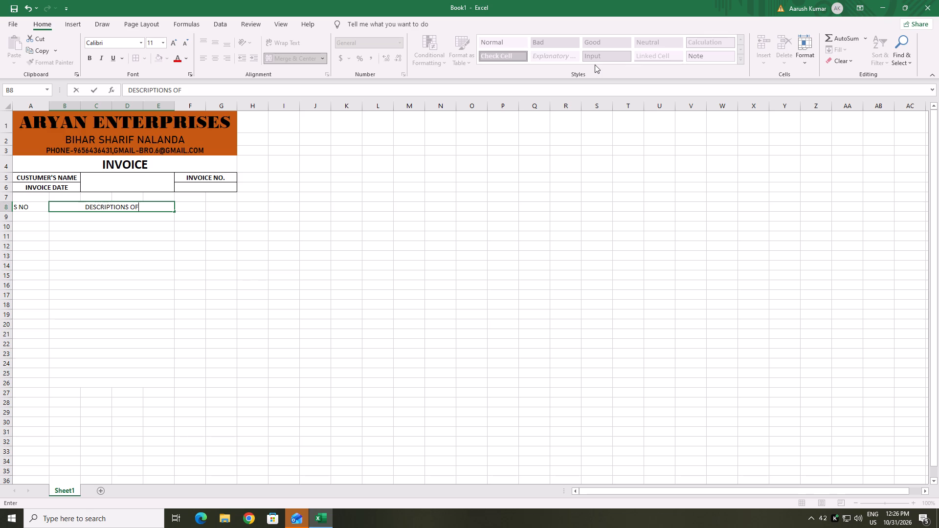
pyautogui.press('space')
pyautogui.write('GO')
pyautogui.write('ODS')
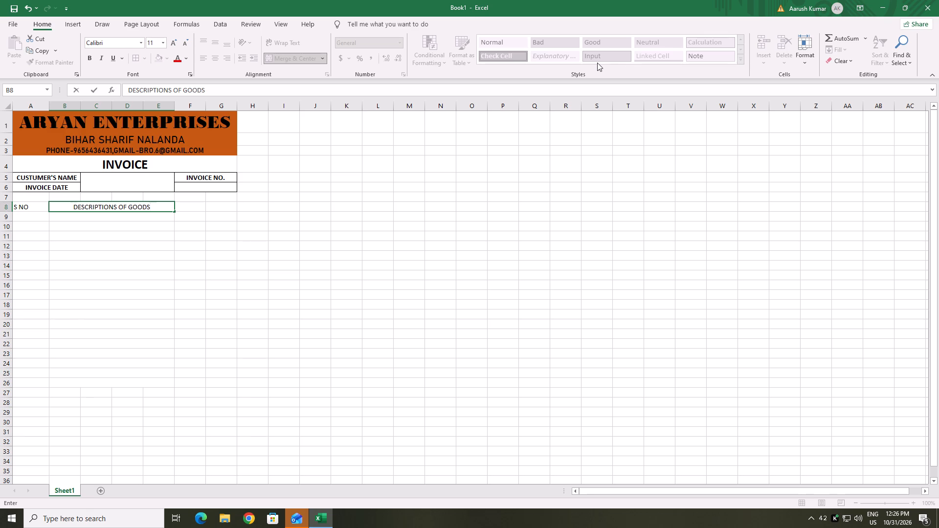
pyautogui.click(195, 212)
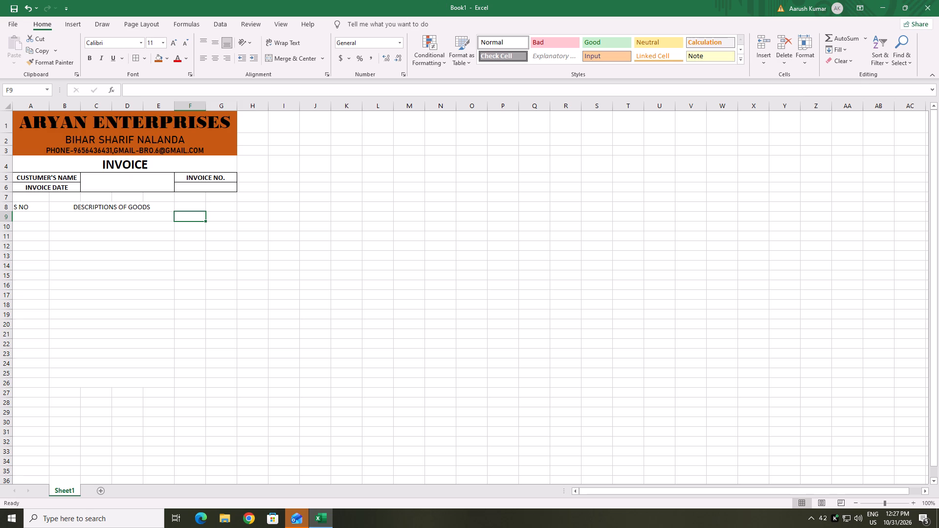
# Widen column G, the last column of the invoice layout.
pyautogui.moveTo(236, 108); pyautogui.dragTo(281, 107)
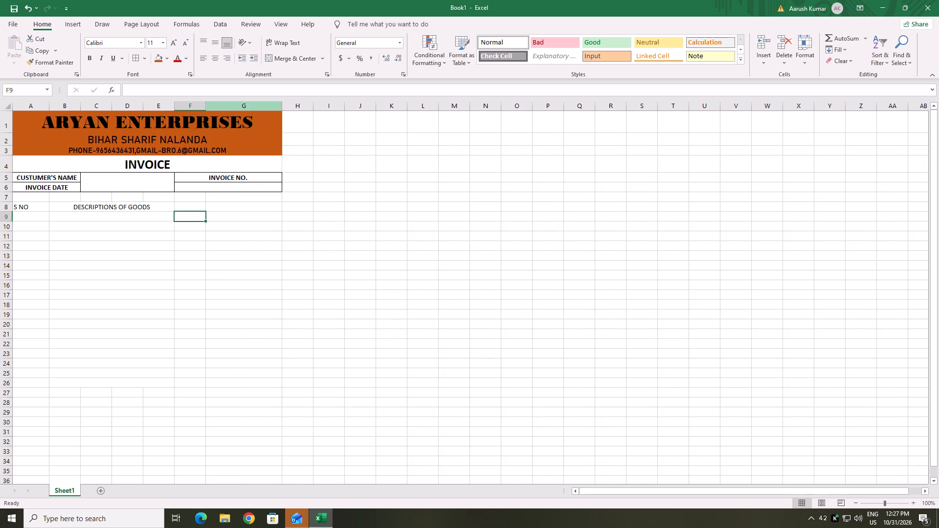
# Unmerge the DESCRIPTIONS OF GOODS heading in B8:E8 and the merged rows below it in B9:E26.
pyautogui.click(137, 207)
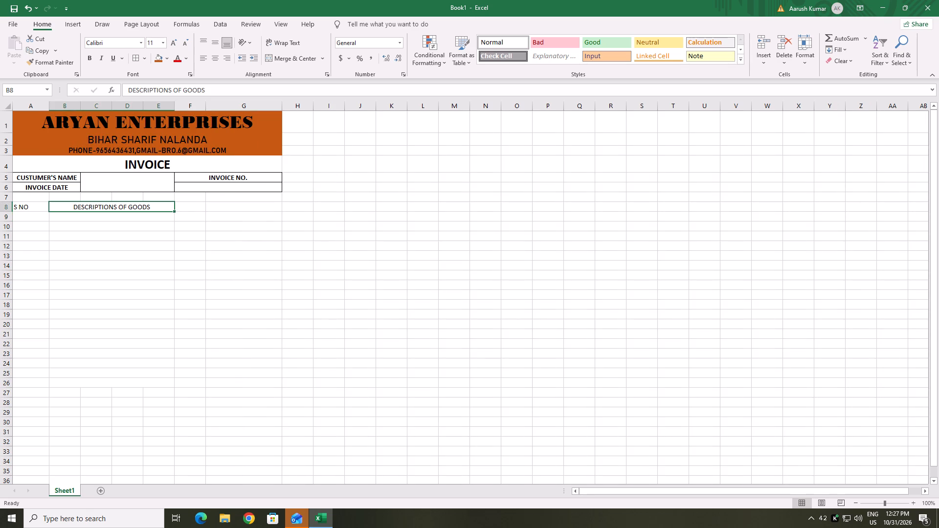
pyautogui.click(277, 55)
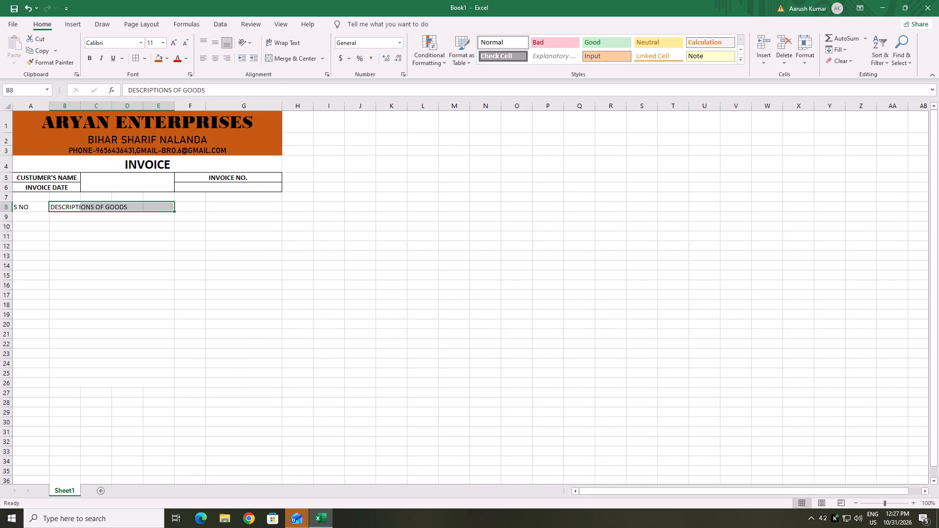
pyautogui.click(167, 211)
pyautogui.moveTo(61, 220); pyautogui.dragTo(118, 385)
pyautogui.click(307, 59)
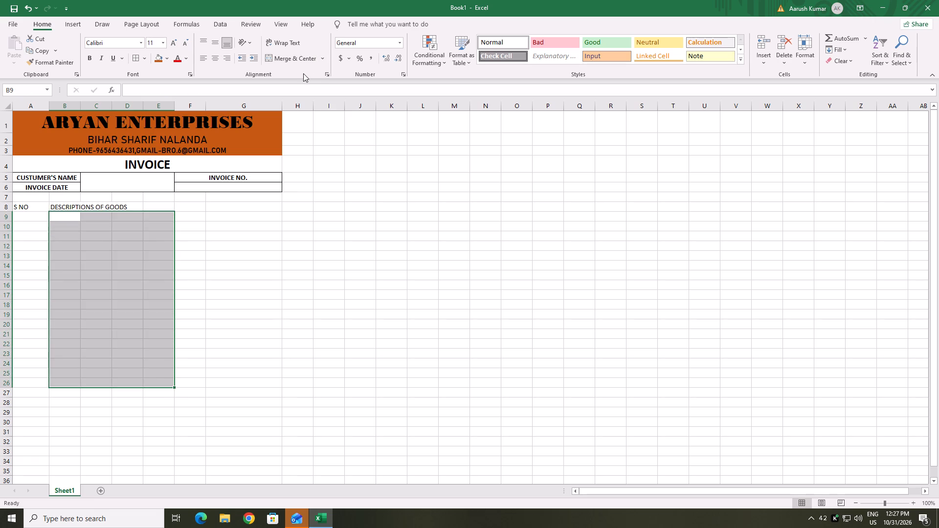
pyautogui.click(203, 227)
# Merge and center the DESCRIPTIONS OF GOODS heading across B8:D8 only.
pyautogui.moveTo(58, 205); pyautogui.dragTo(81, 216)
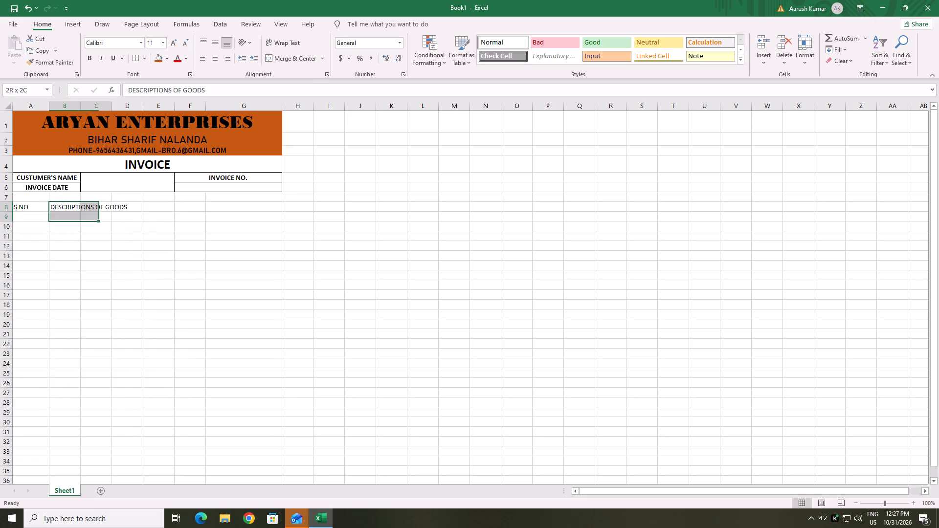
pyautogui.moveTo(81, 216); pyautogui.dragTo(131, 204)
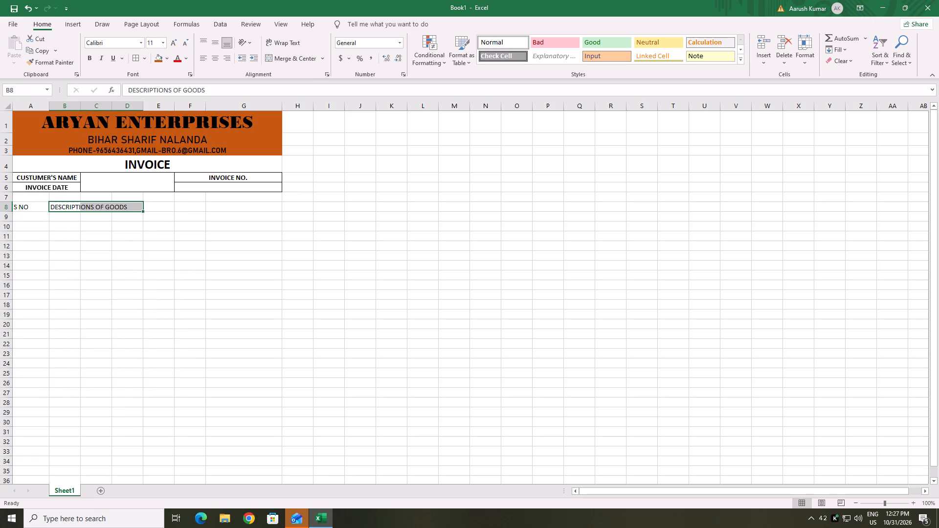
pyautogui.click(287, 58)
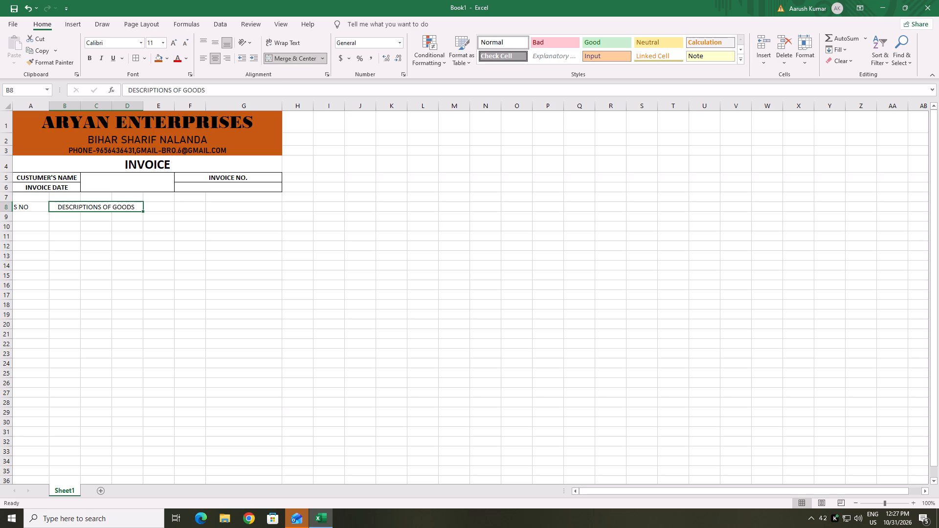
# Merge and center B9:D9 and fill that merged layout down through row 26.
pyautogui.click(64, 217)
pyautogui.moveTo(64, 217); pyautogui.dragTo(101, 282)
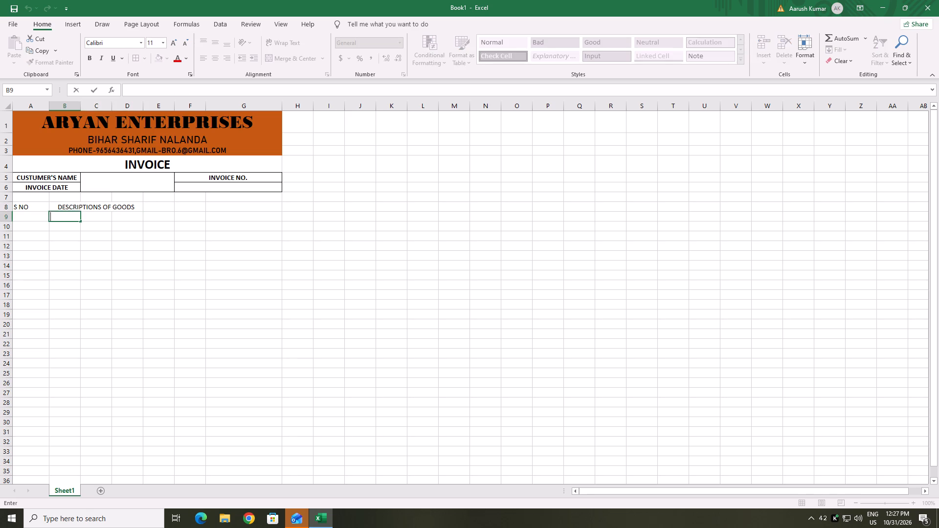
pyautogui.click(77, 218)
pyautogui.click(68, 219)
pyautogui.click(86, 219)
pyautogui.moveTo(68, 220); pyautogui.dragTo(136, 220)
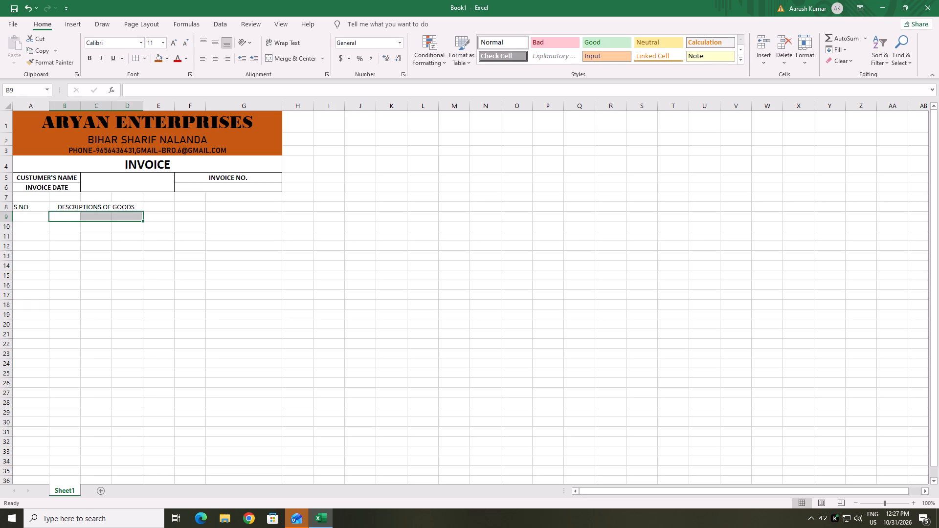
pyautogui.click(300, 58)
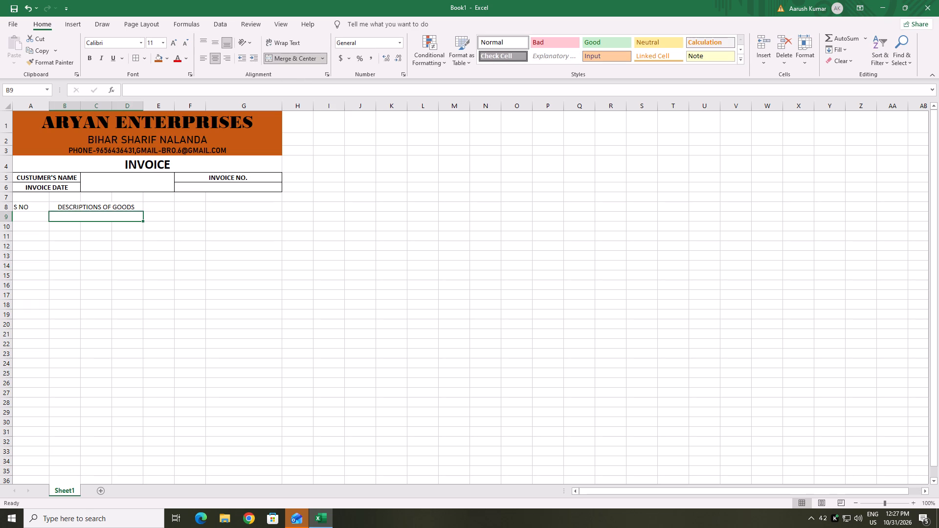
pyautogui.moveTo(144, 223); pyautogui.dragTo(131, 392)
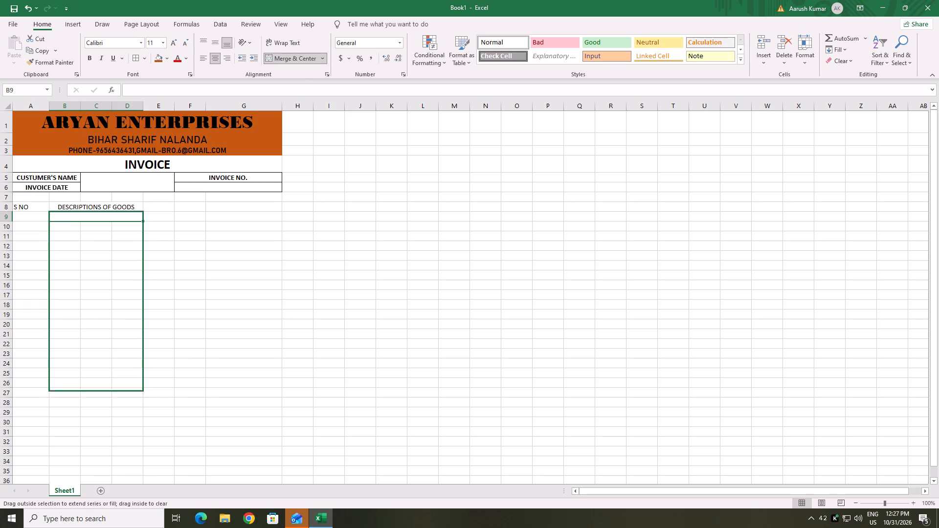
pyautogui.moveTo(131, 392); pyautogui.dragTo(131, 390)
# Widen columns E and F slightly and narrow column G so the three are closer in width.
pyautogui.click(156, 210)
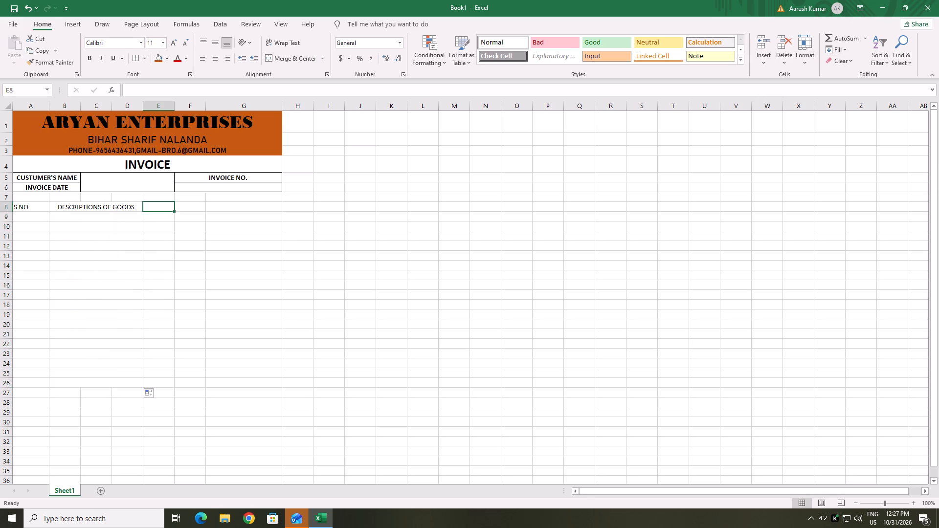
pyautogui.moveTo(174, 106); pyautogui.dragTo(182, 109)
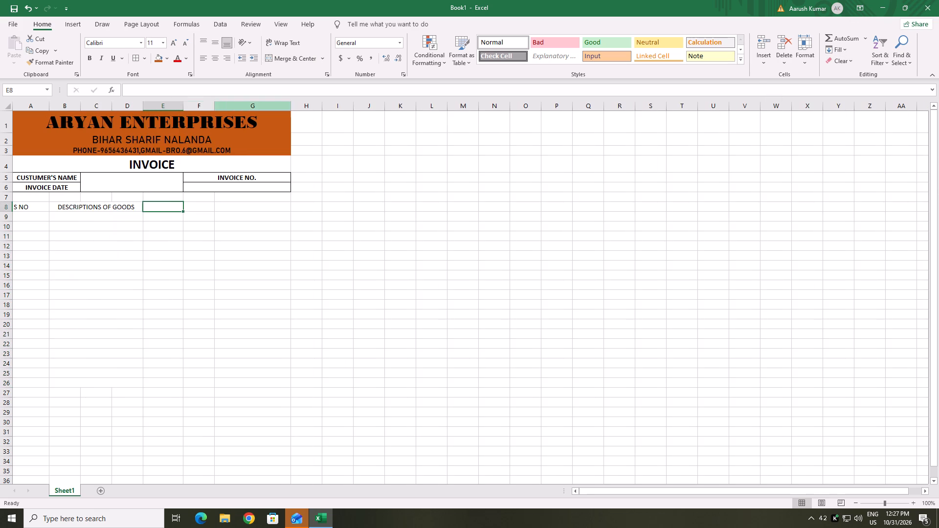
pyautogui.moveTo(212, 107); pyautogui.dragTo(228, 106)
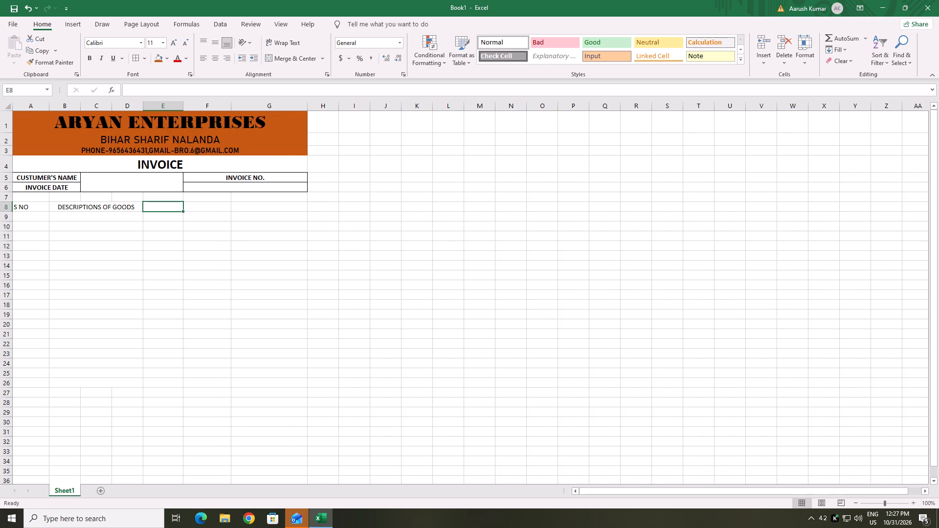
pyautogui.moveTo(310, 106); pyautogui.dragTo(293, 109)
pyautogui.moveTo(293, 109); pyautogui.dragTo(283, 112)
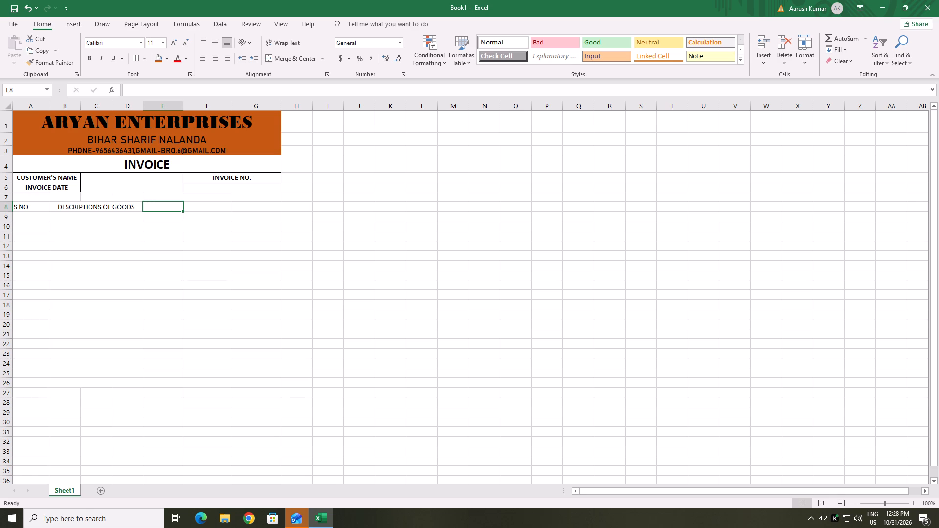
# Enter the column headings PRICE, QTY and AMOUNT in cells E8, F8 and G8.
pyautogui.hotkey('shift', 'p')
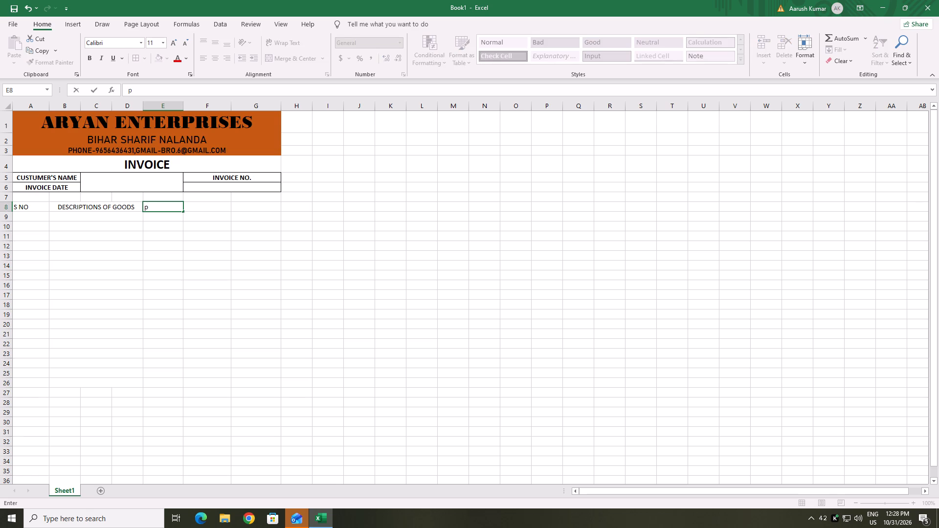
pyautogui.press('BackSpace')
pyautogui.write('PRI')
pyautogui.write('CE')
pyautogui.press('Tab')
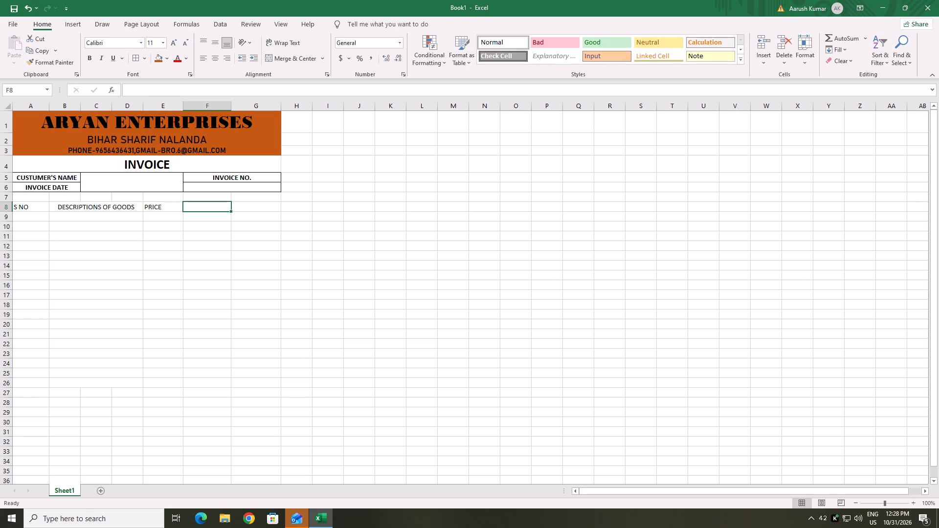
pyautogui.press('q')
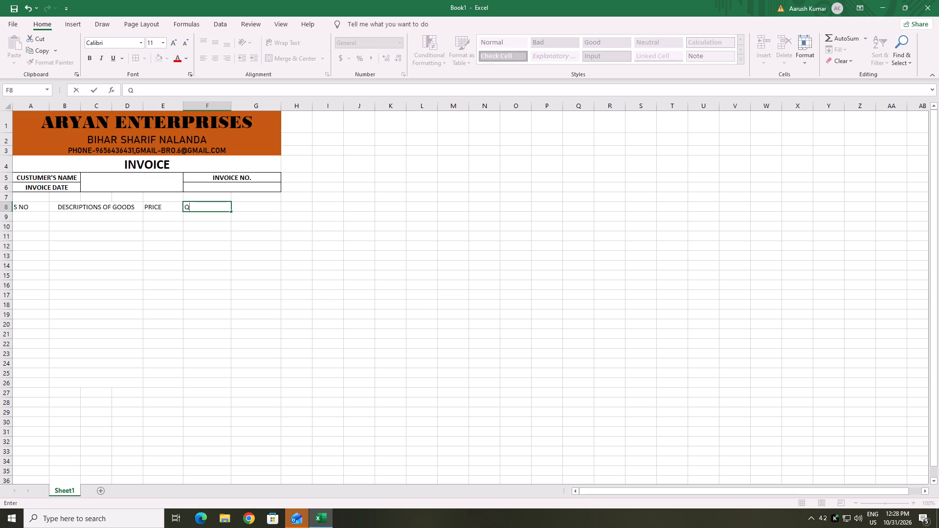
pyautogui.write('TY')
pyautogui.press('Tab')
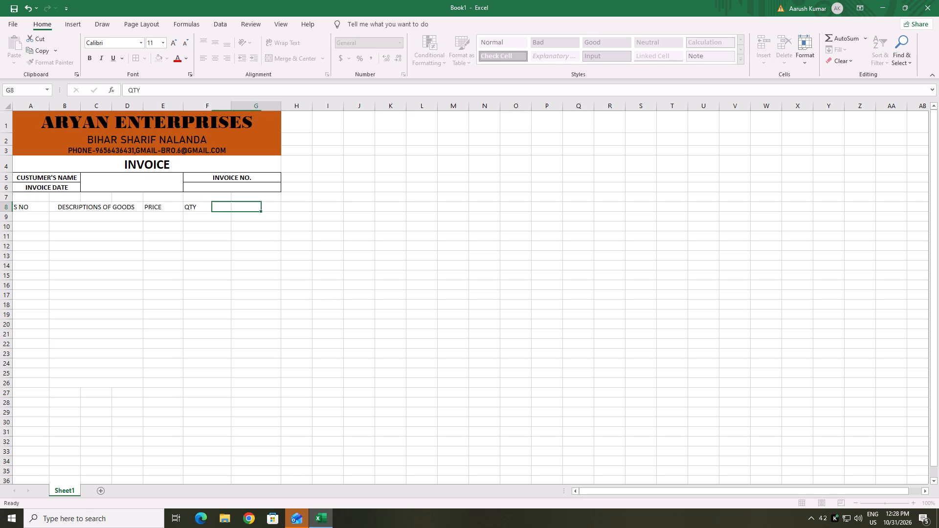
pyautogui.write('AMOUNT')
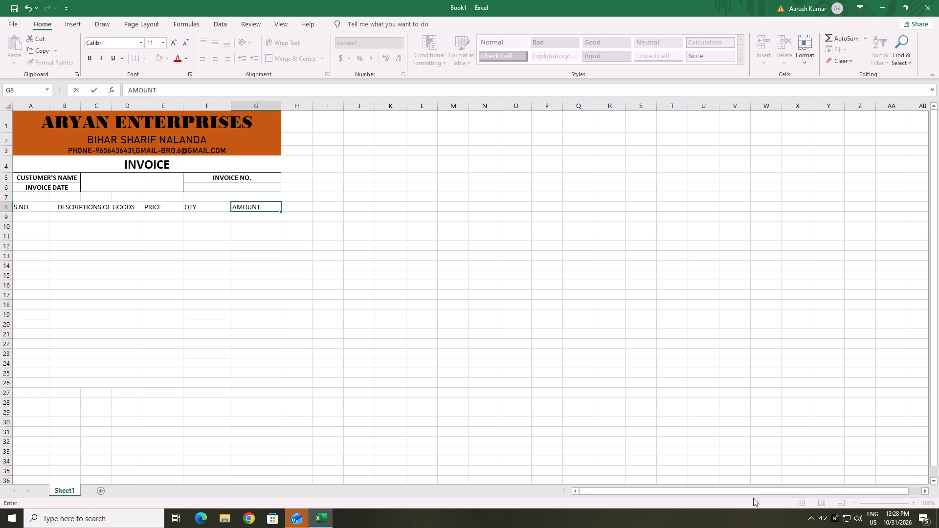
pyautogui.moveTo(755, 493); pyautogui.dragTo(541, 494)
pyautogui.scroll(-1, 94, 398)
pyautogui.scroll(3, 109, 380)
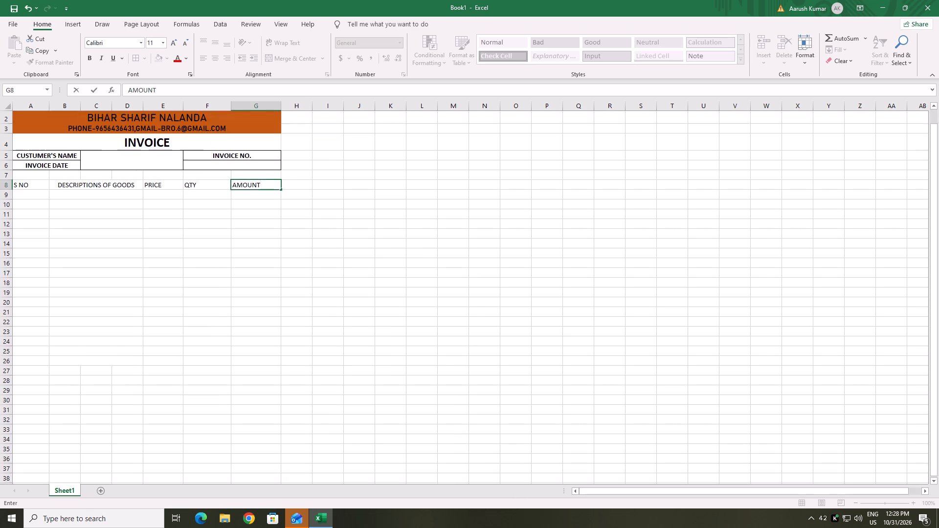
pyautogui.click(19, 216)
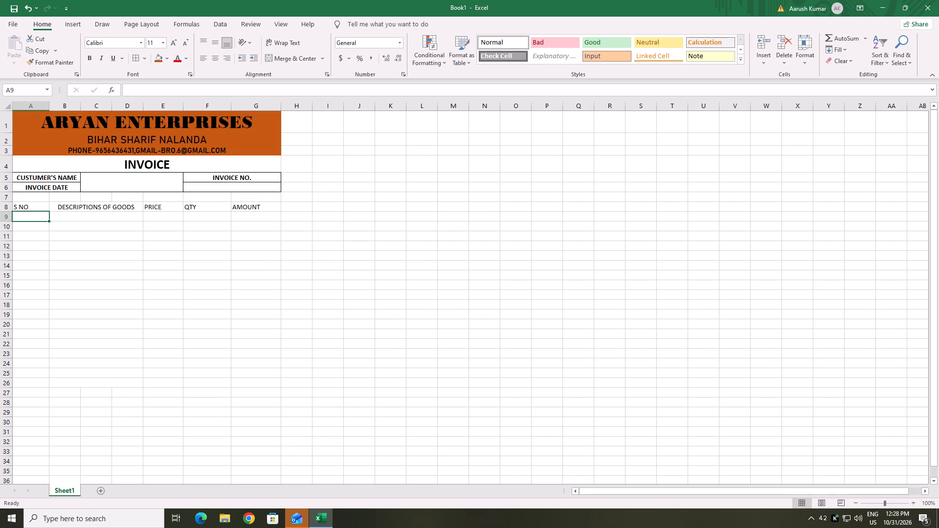
# Make the item table headings in A8:G8 bold.
pyautogui.moveTo(19, 205); pyautogui.dragTo(261, 204)
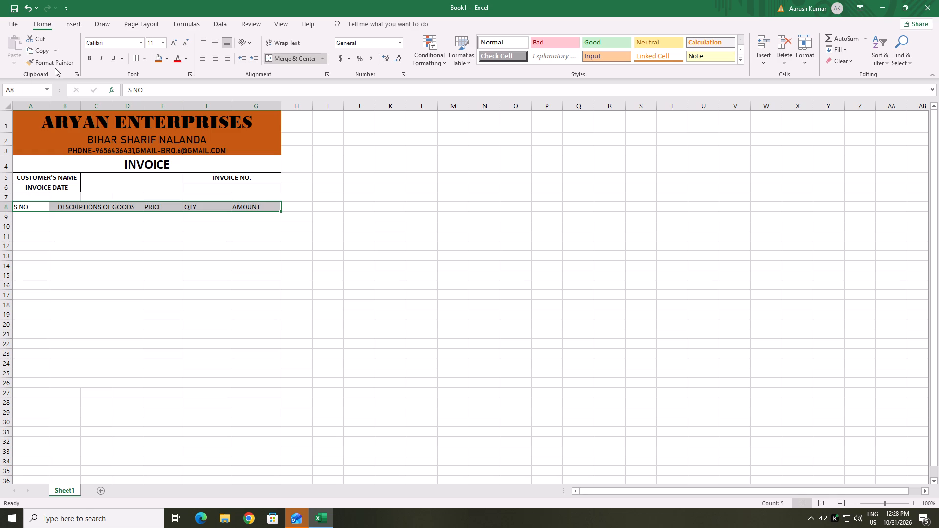
pyautogui.click(89, 58)
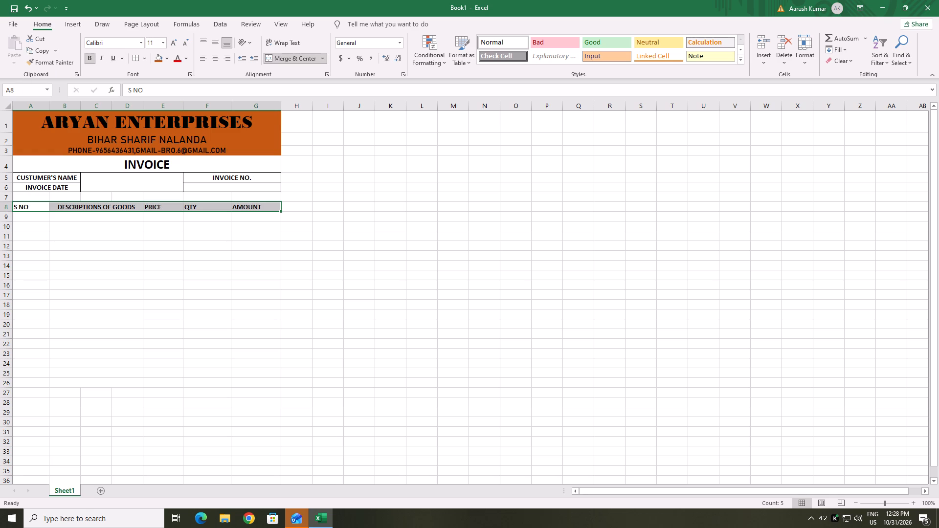
pyautogui.click(20, 222)
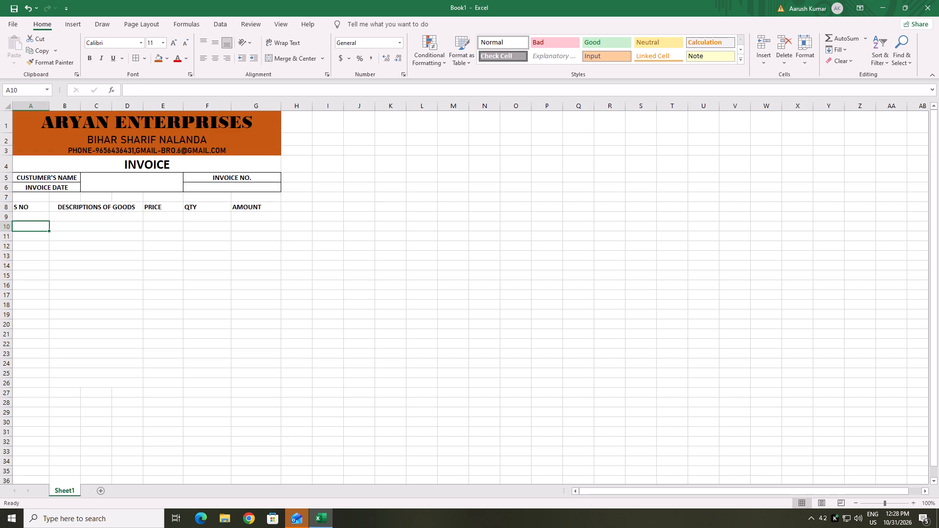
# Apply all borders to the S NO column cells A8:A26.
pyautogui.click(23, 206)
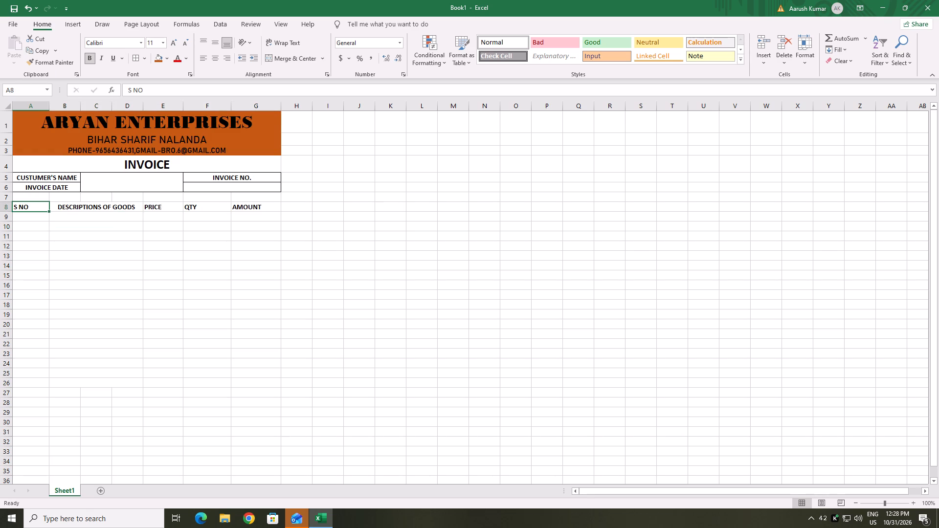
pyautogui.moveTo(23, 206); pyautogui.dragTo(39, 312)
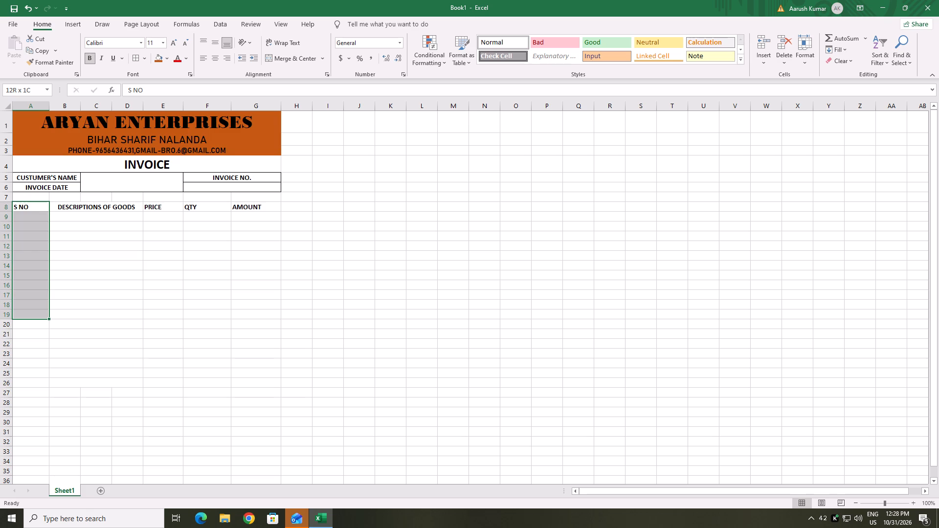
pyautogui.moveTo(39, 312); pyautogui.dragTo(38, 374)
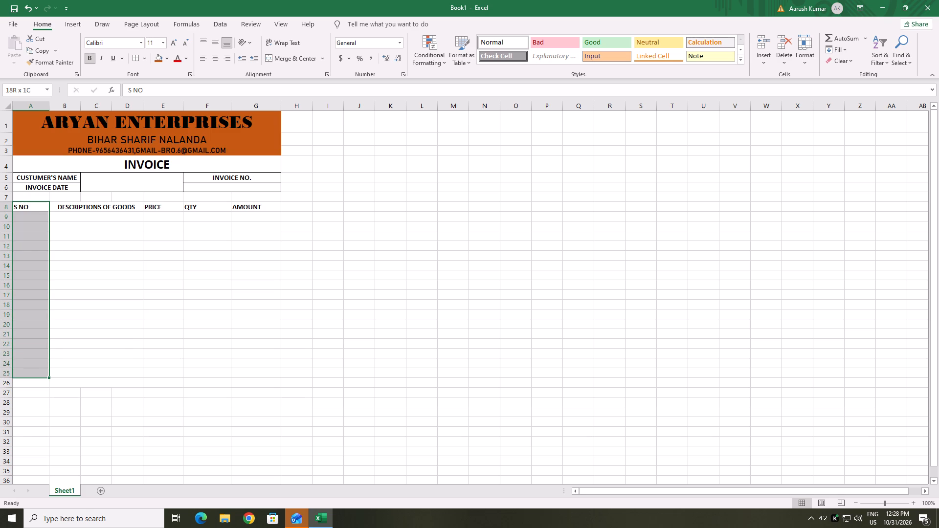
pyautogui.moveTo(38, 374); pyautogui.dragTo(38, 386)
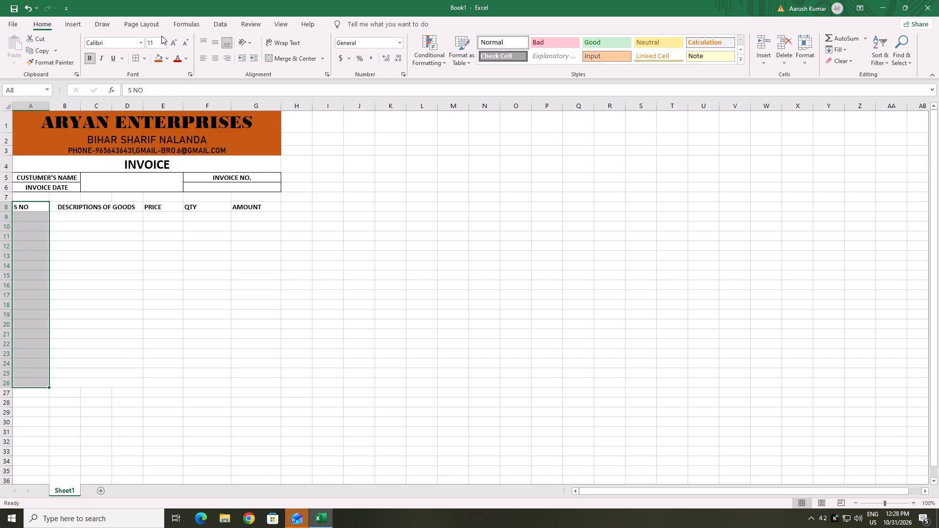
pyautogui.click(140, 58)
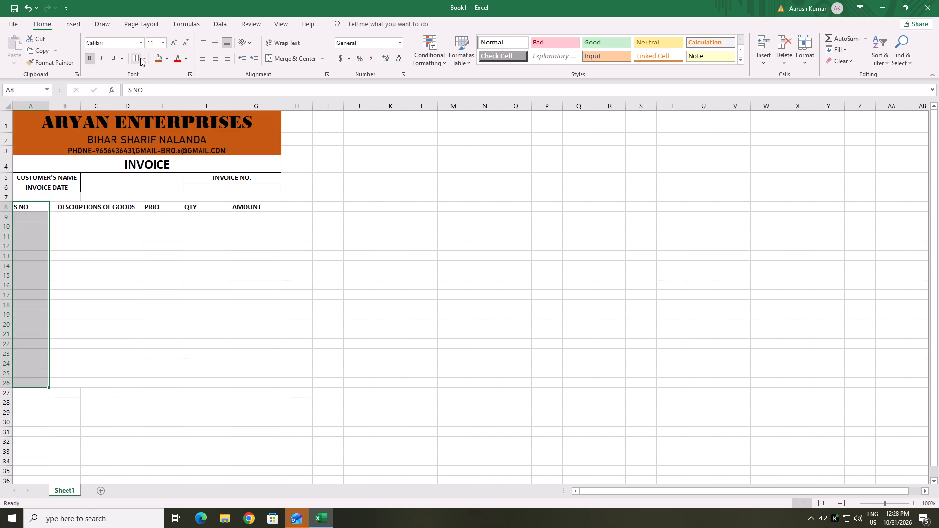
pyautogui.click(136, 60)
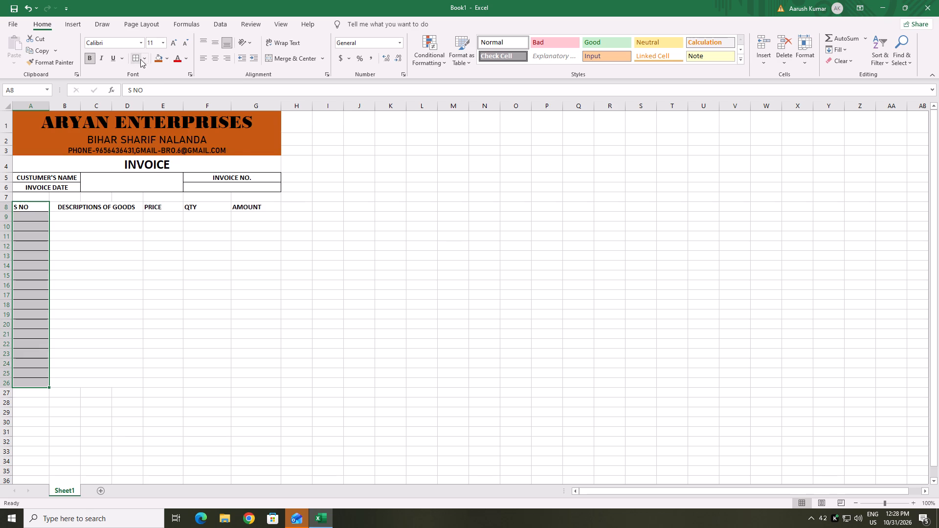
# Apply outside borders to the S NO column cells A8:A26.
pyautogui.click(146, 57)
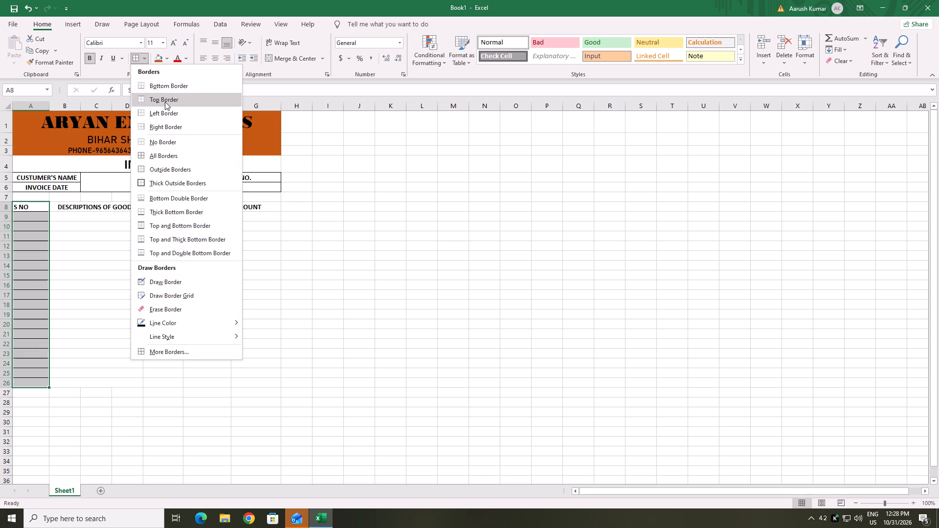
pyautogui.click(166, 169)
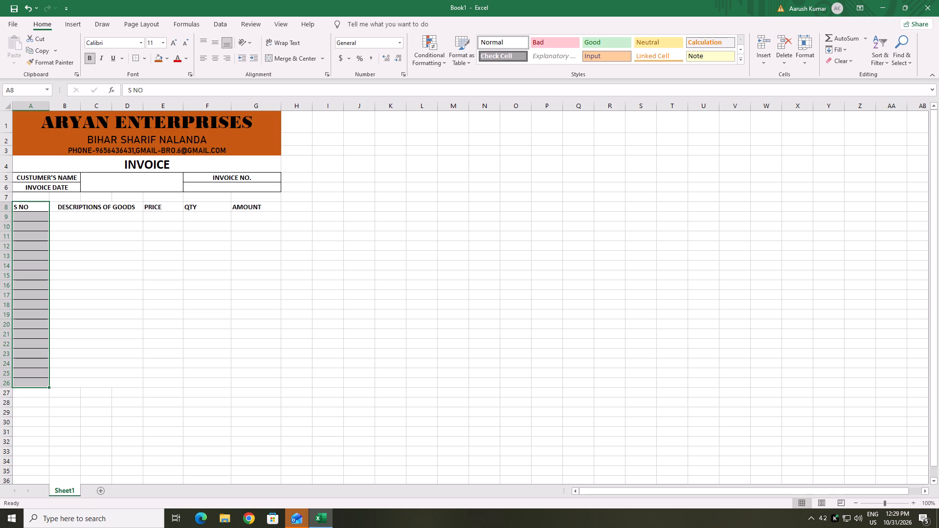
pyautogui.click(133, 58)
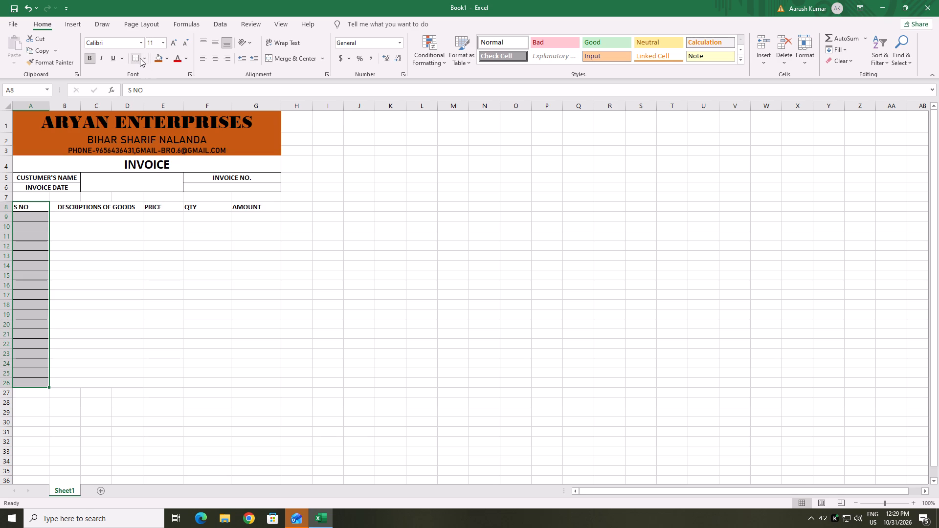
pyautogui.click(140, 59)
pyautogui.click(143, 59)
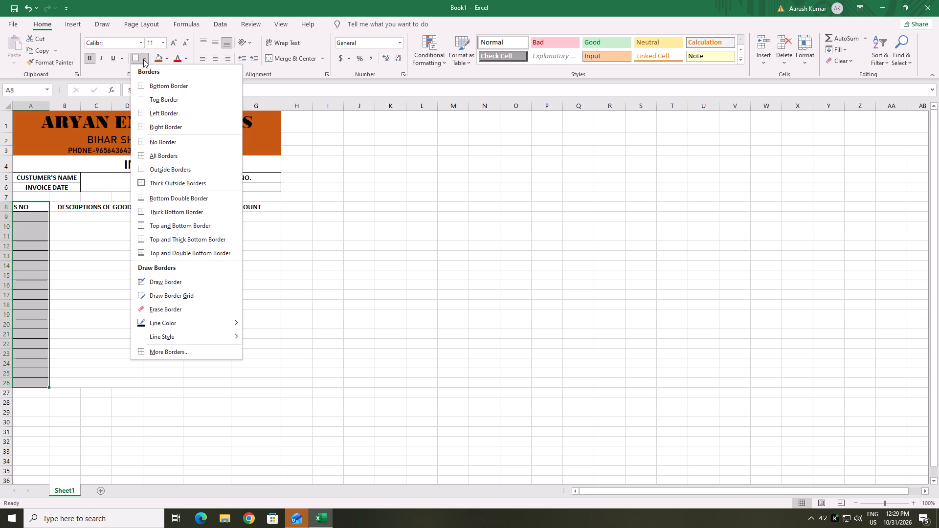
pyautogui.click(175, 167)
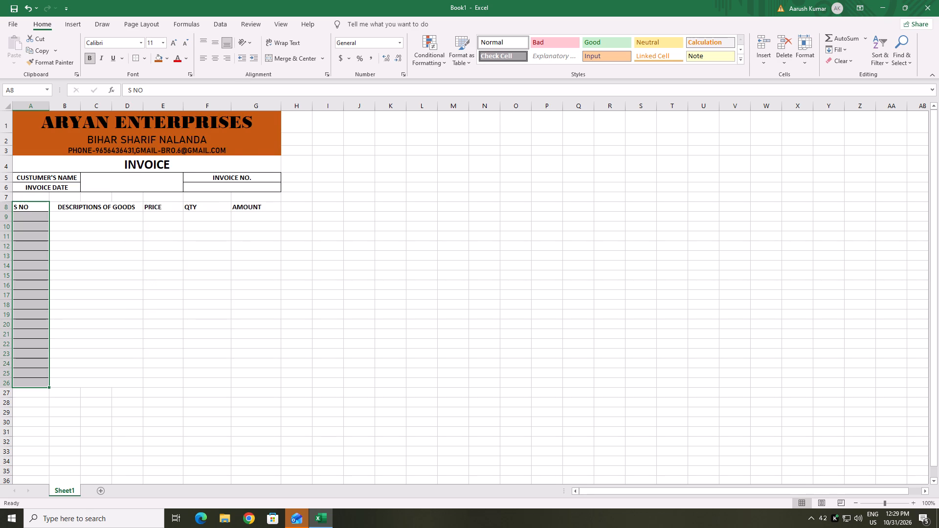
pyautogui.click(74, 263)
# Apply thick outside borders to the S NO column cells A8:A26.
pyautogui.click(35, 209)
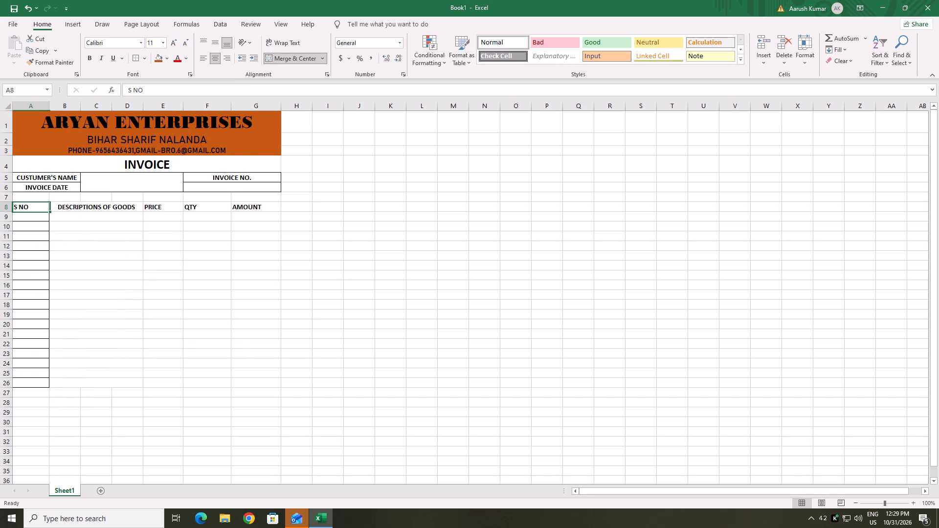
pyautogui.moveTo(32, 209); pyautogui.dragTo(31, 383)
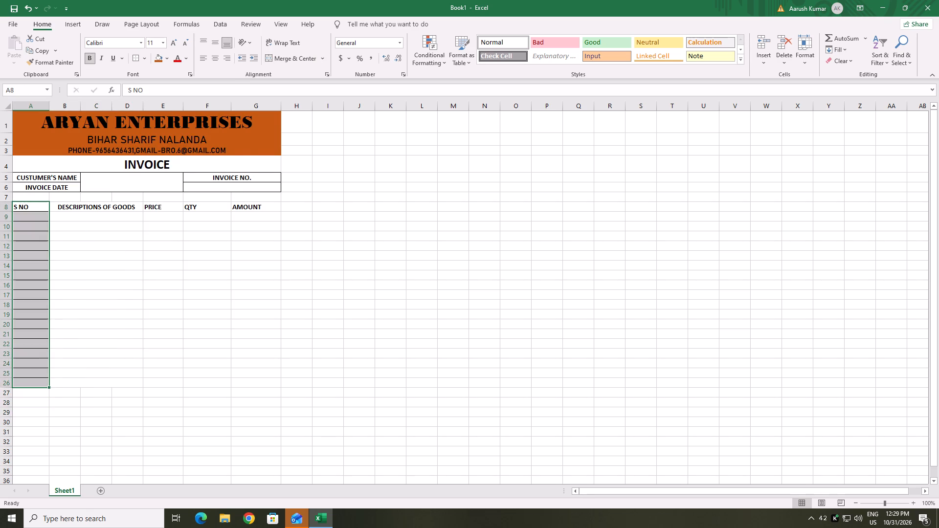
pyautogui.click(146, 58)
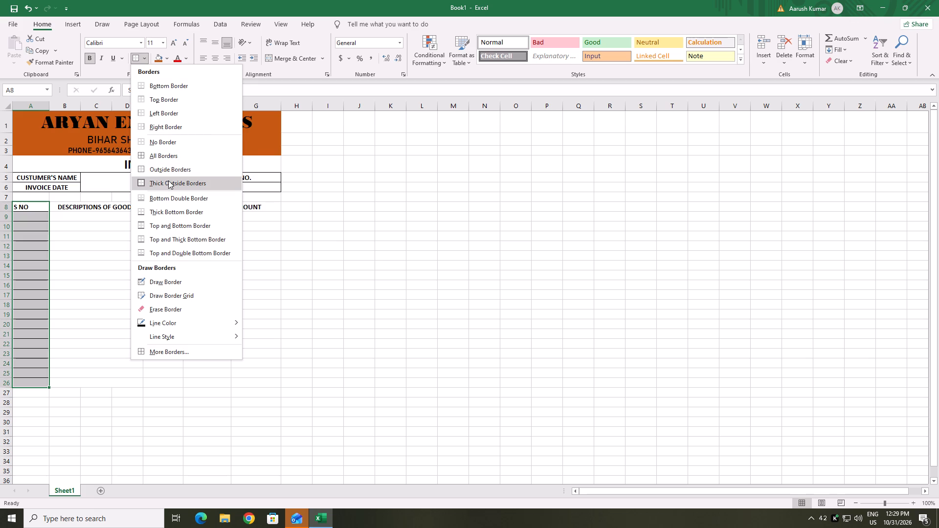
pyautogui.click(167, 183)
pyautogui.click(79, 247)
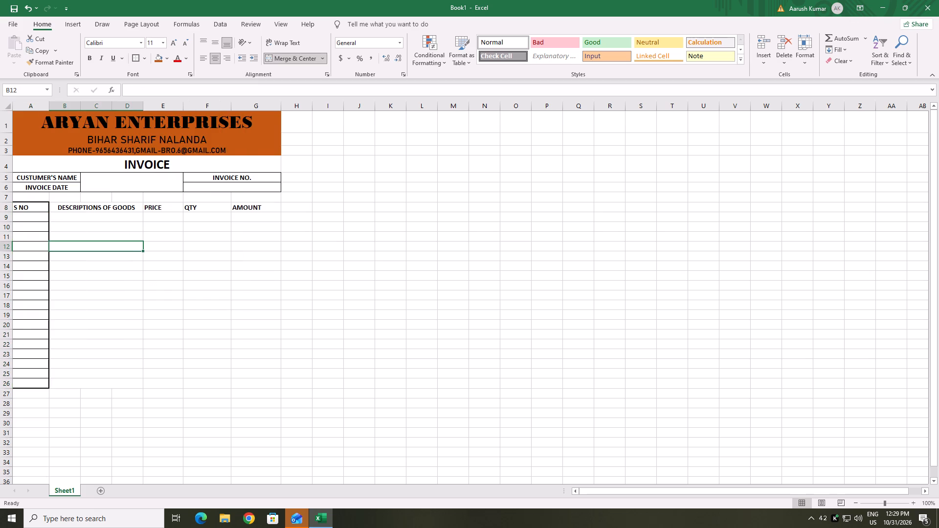
# Clear the existing borders from S NO cells A8:A26 and give the range only thick outside borders.
pyautogui.moveTo(23, 208); pyautogui.dragTo(6, 386)
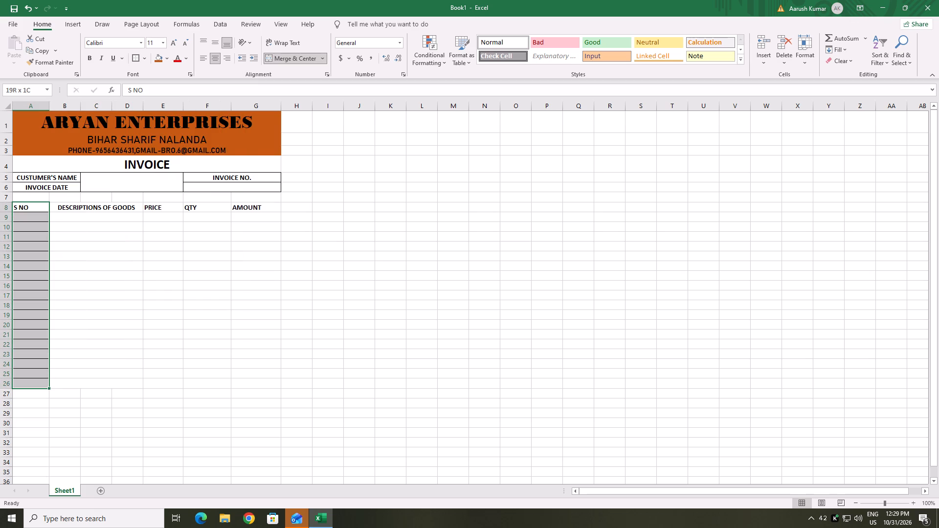
pyautogui.moveTo(6, 386); pyautogui.dragTo(6, 383)
pyautogui.click(141, 60)
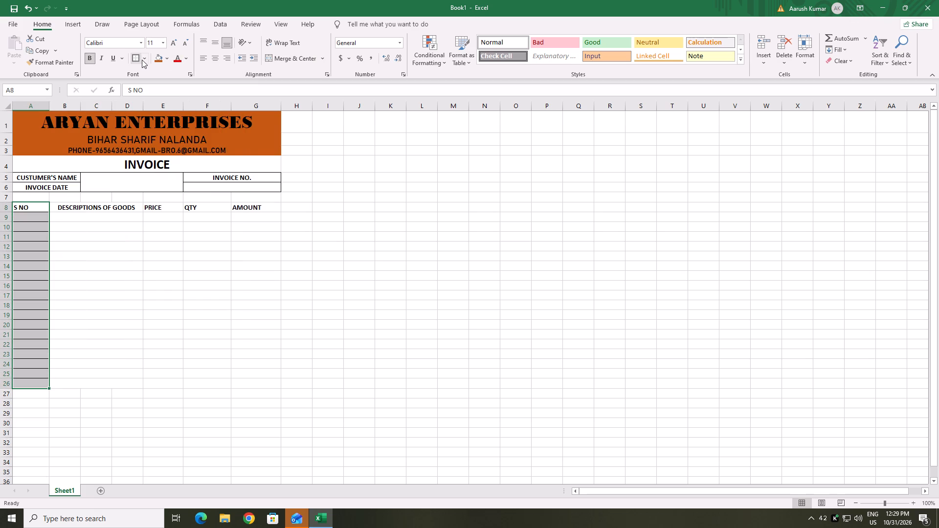
pyautogui.click(145, 59)
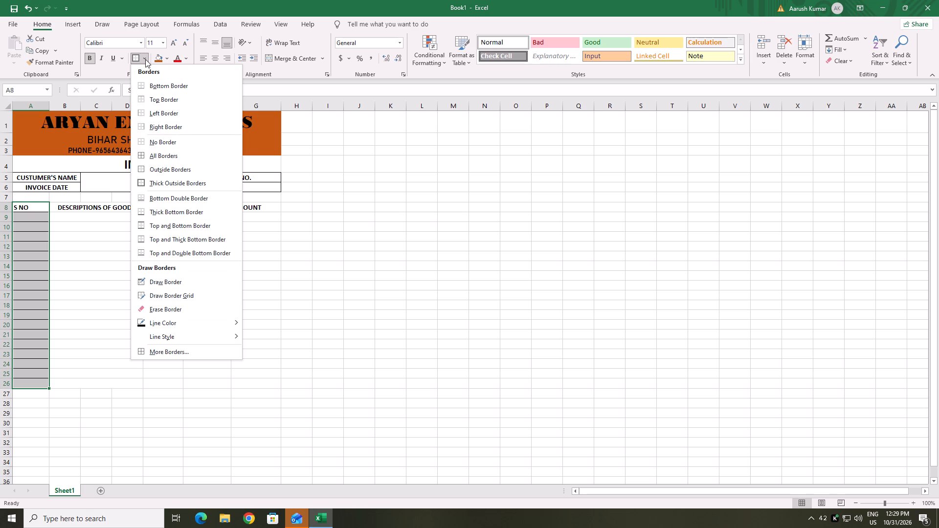
pyautogui.click(151, 151)
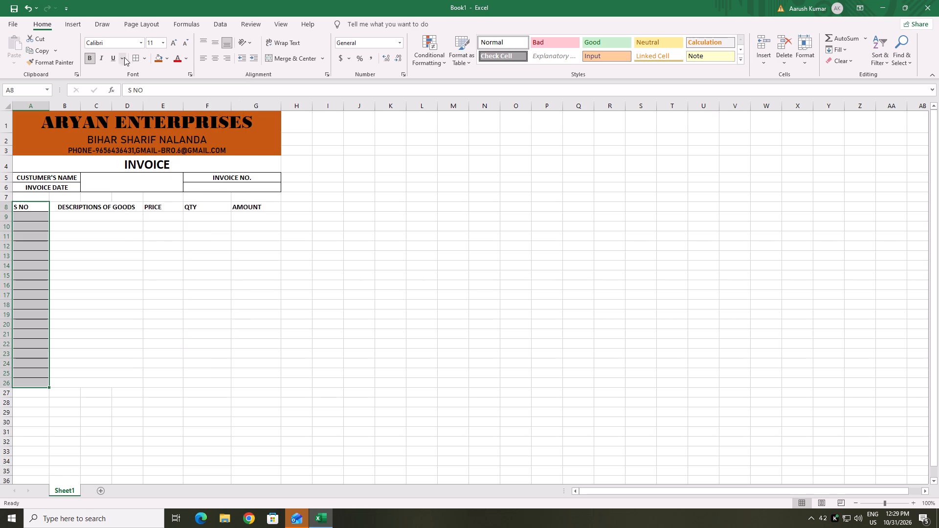
pyautogui.click(141, 56)
pyautogui.click(139, 51)
pyautogui.click(138, 64)
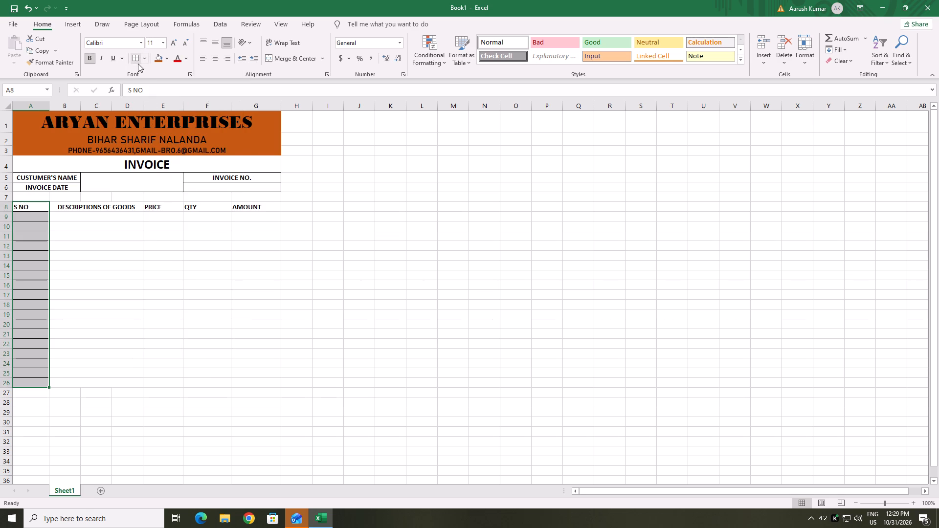
pyautogui.click(142, 60)
pyautogui.click(155, 141)
pyautogui.click(139, 61)
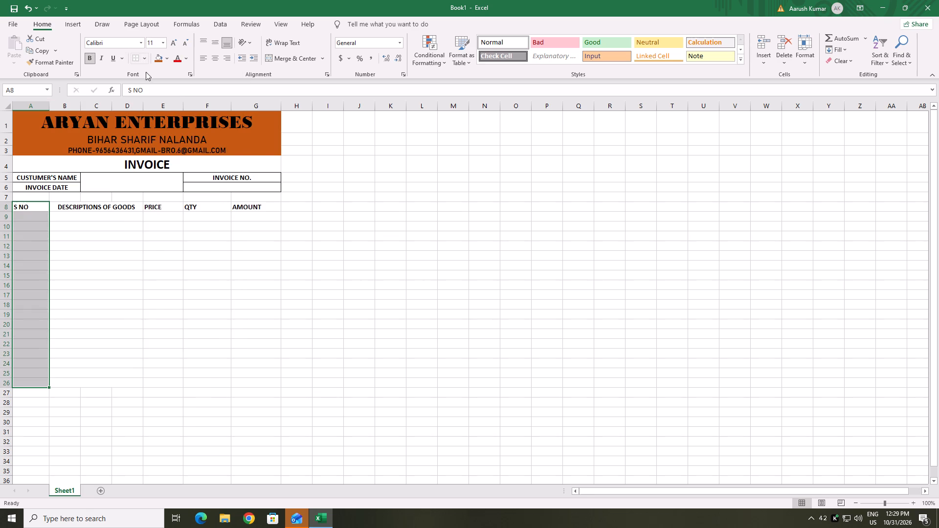
pyautogui.click(147, 55)
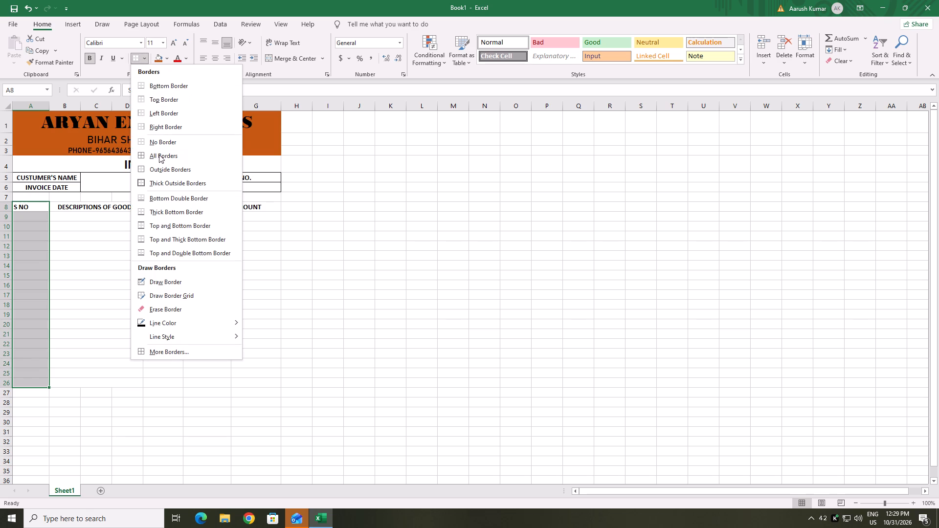
pyautogui.click(160, 185)
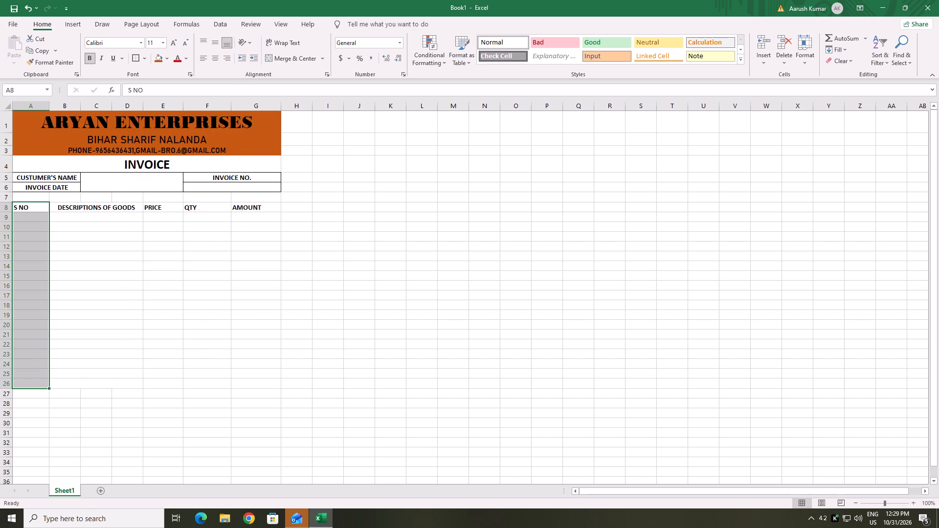
pyautogui.click(82, 258)
# Apply separate thick outside borders to the description, PRICE and QTY columns: B8:D26, E8:E26 and F8:F26.
pyautogui.moveTo(55, 206); pyautogui.dragTo(65, 227)
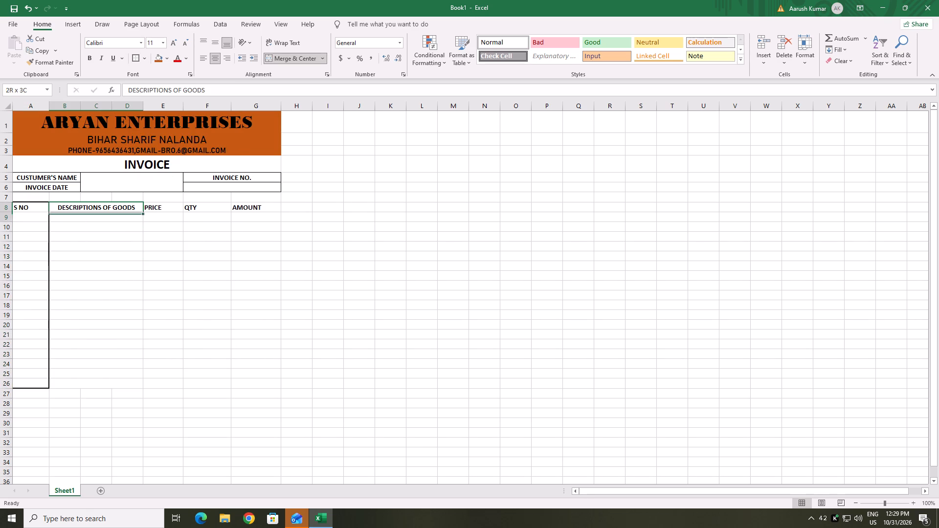
pyautogui.moveTo(65, 227); pyautogui.dragTo(132, 384)
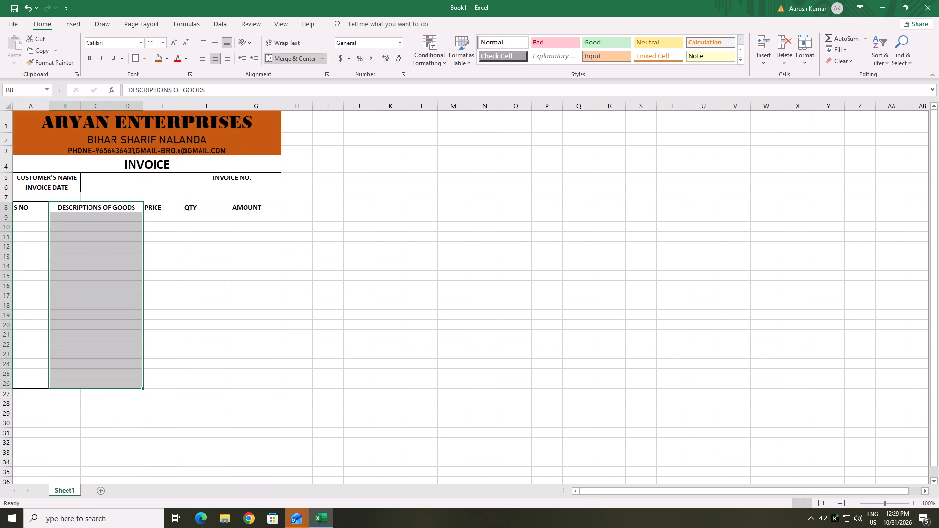
pyautogui.click(140, 60)
pyautogui.click(188, 231)
pyautogui.moveTo(145, 204); pyautogui.dragTo(163, 295)
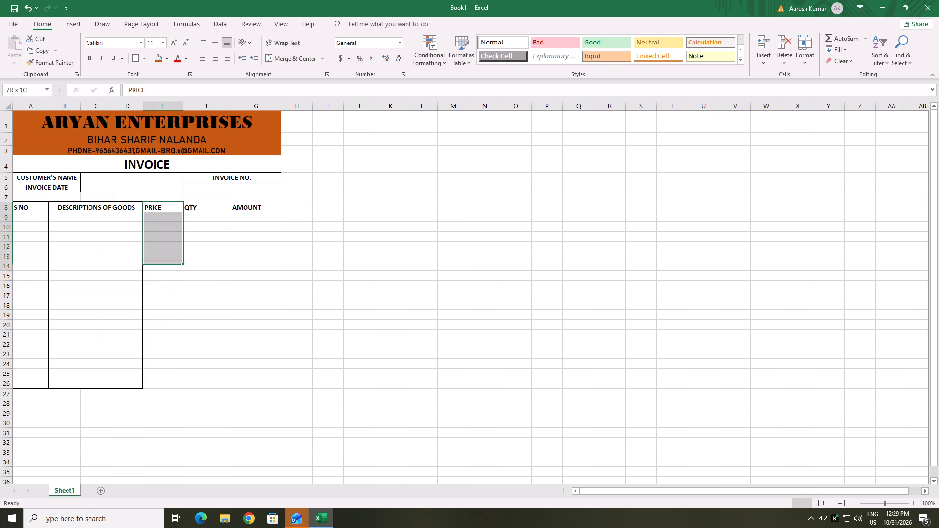
pyautogui.moveTo(163, 295); pyautogui.dragTo(161, 384)
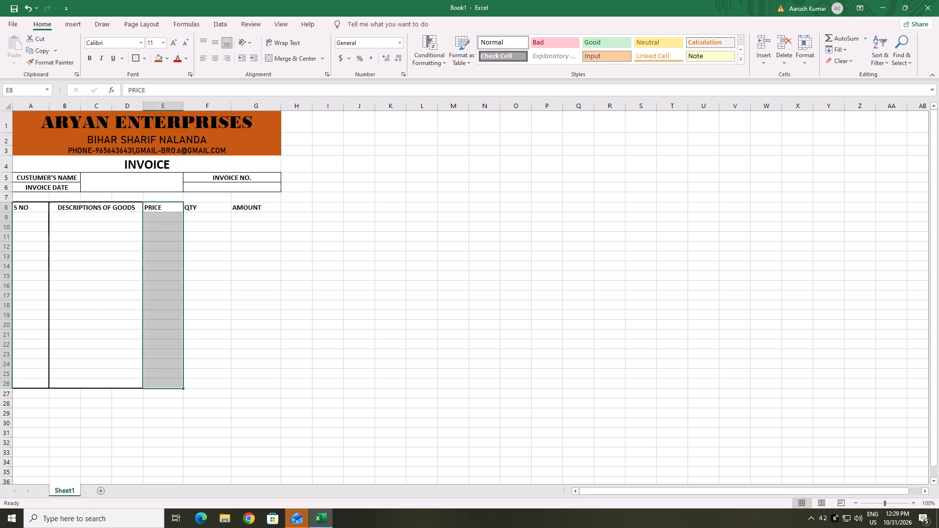
pyautogui.click(133, 60)
pyautogui.moveTo(189, 207); pyautogui.dragTo(210, 346)
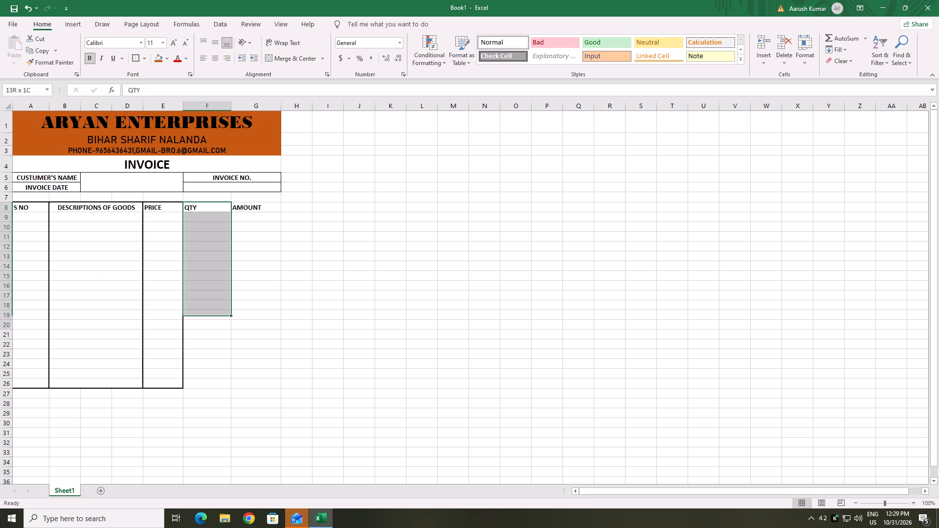
pyautogui.moveTo(210, 346); pyautogui.dragTo(203, 386)
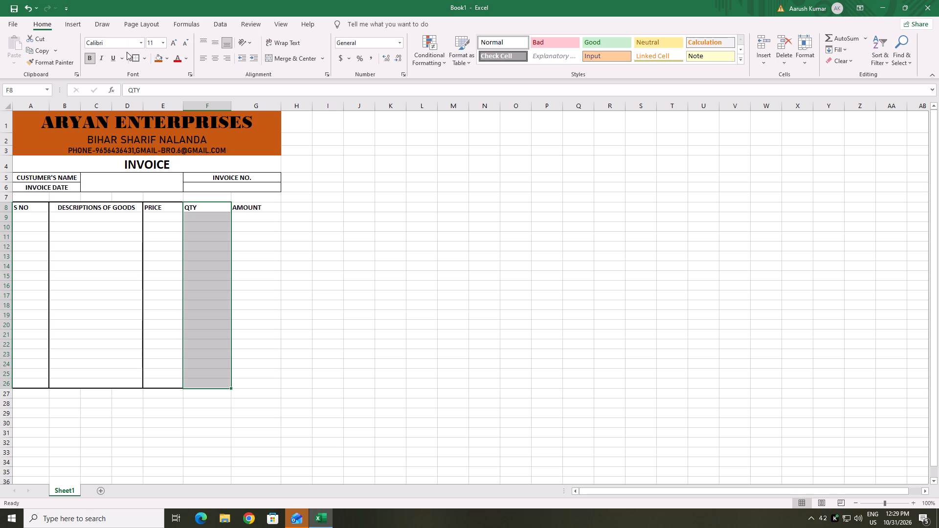
pyautogui.click(136, 58)
# Apply thick outside borders to the AMOUNT column cells G8:G26.
pyautogui.moveTo(245, 203); pyautogui.dragTo(246, 353)
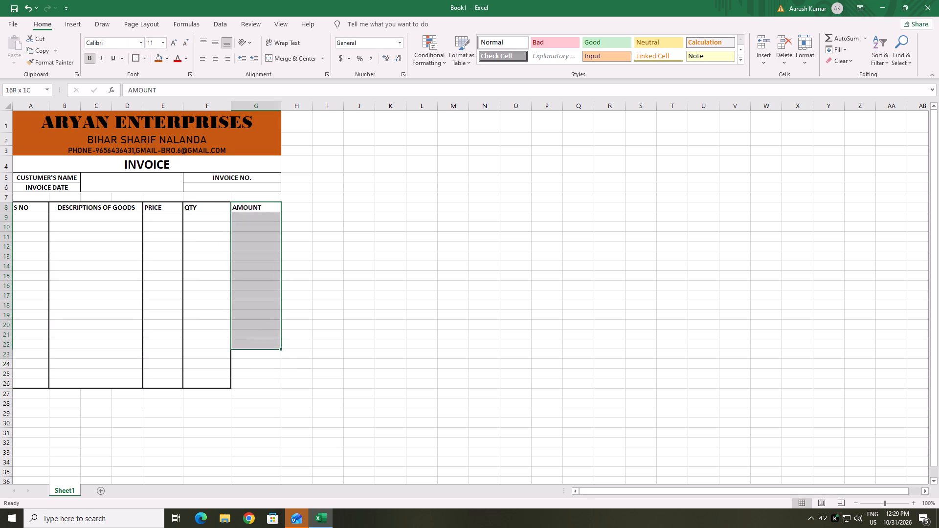
pyautogui.moveTo(246, 353); pyautogui.dragTo(240, 386)
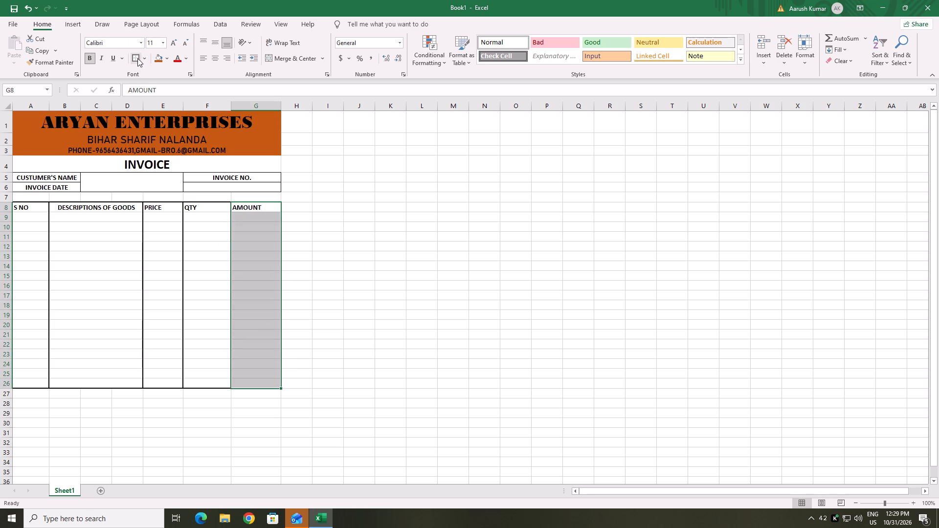
pyautogui.click(137, 58)
pyautogui.click(430, 193)
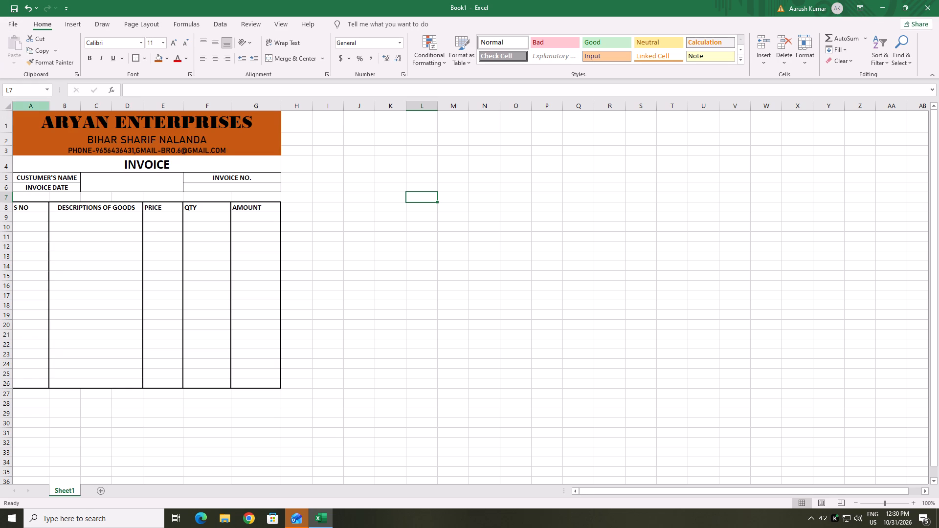
# Apply thick outside borders around the item table's header row A8:G8.
pyautogui.moveTo(31, 206); pyautogui.dragTo(257, 209)
pyautogui.click(136, 61)
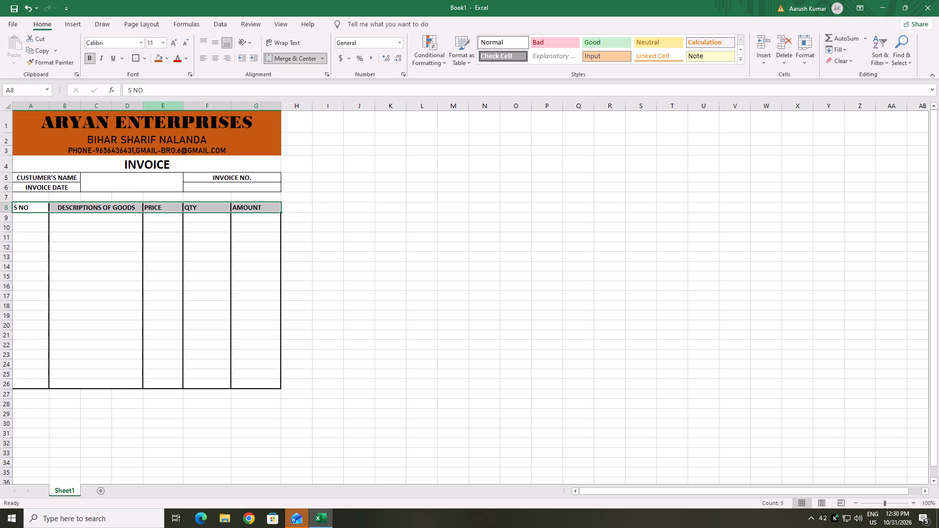
pyautogui.click(326, 232)
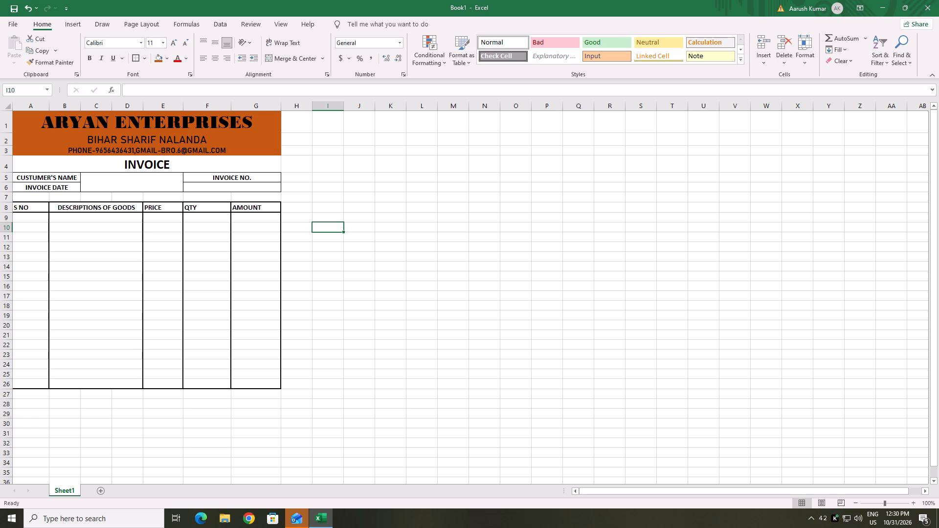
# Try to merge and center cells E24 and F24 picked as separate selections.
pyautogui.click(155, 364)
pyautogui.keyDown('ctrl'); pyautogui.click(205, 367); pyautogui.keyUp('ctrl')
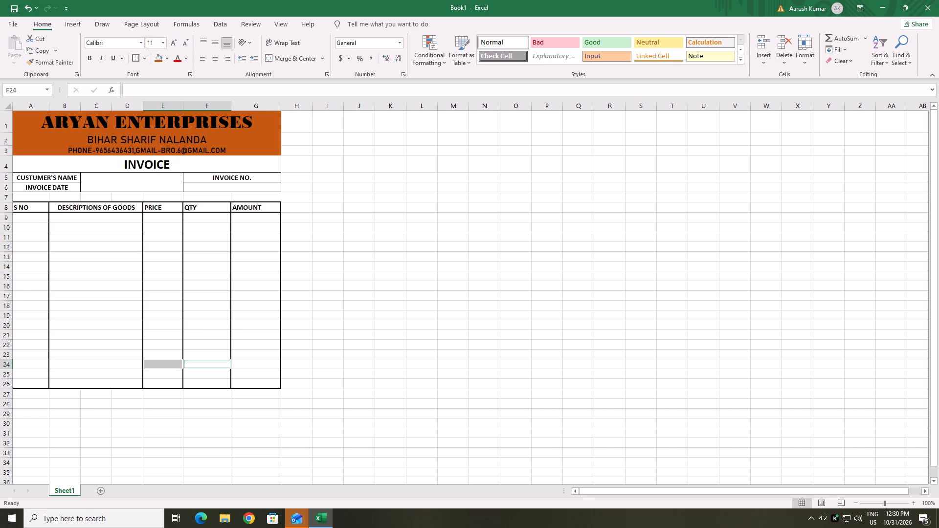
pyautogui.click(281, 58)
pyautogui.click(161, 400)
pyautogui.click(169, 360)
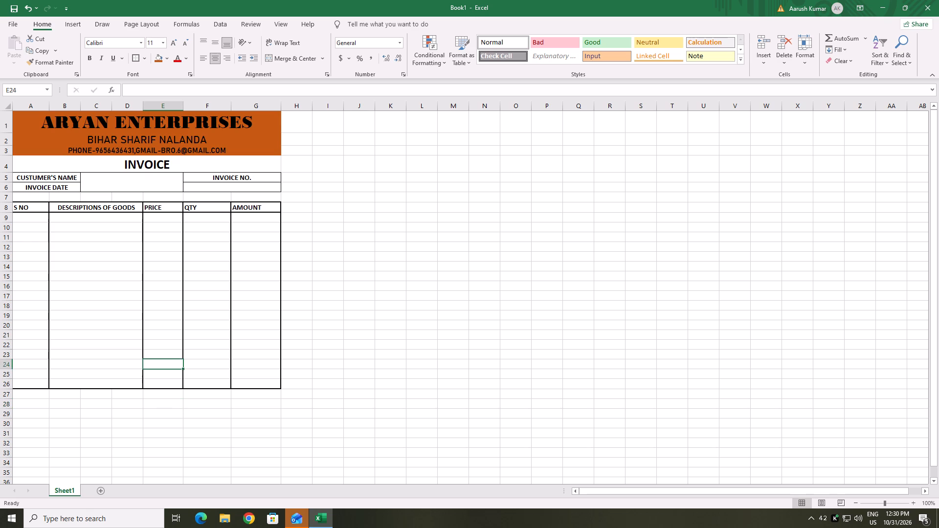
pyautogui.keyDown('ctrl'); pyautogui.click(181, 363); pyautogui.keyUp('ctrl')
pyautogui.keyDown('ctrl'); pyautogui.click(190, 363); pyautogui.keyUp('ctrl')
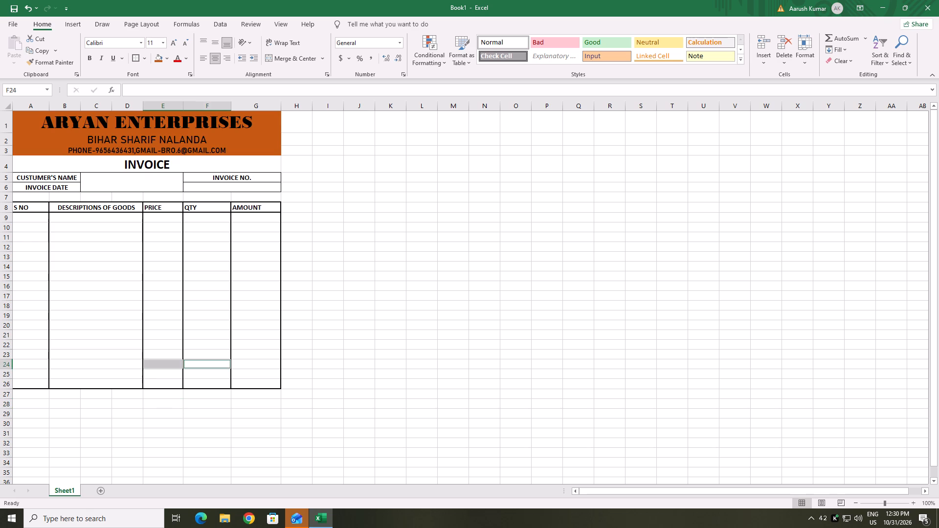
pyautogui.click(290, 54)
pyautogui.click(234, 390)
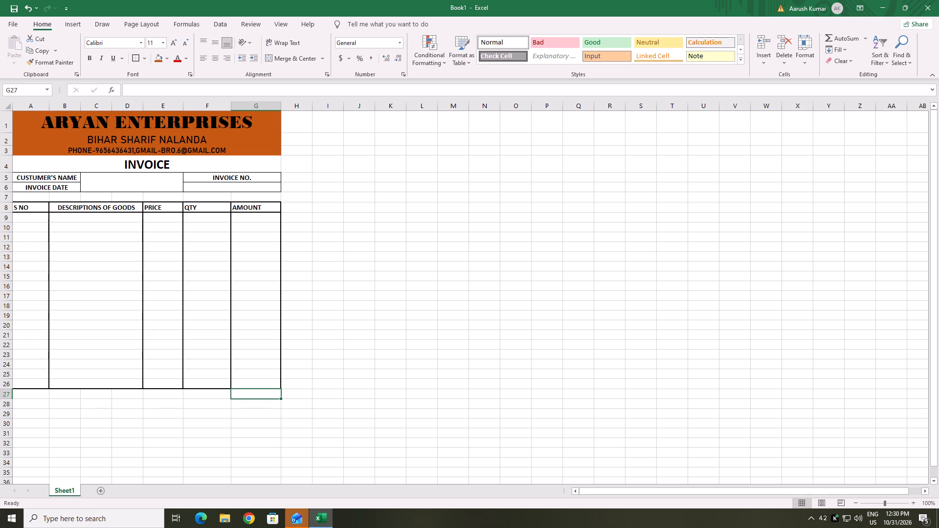
# Merge and center the adjacent cells E24:F24 under the PRICE and QTY columns.
pyautogui.moveTo(150, 365); pyautogui.dragTo(195, 364)
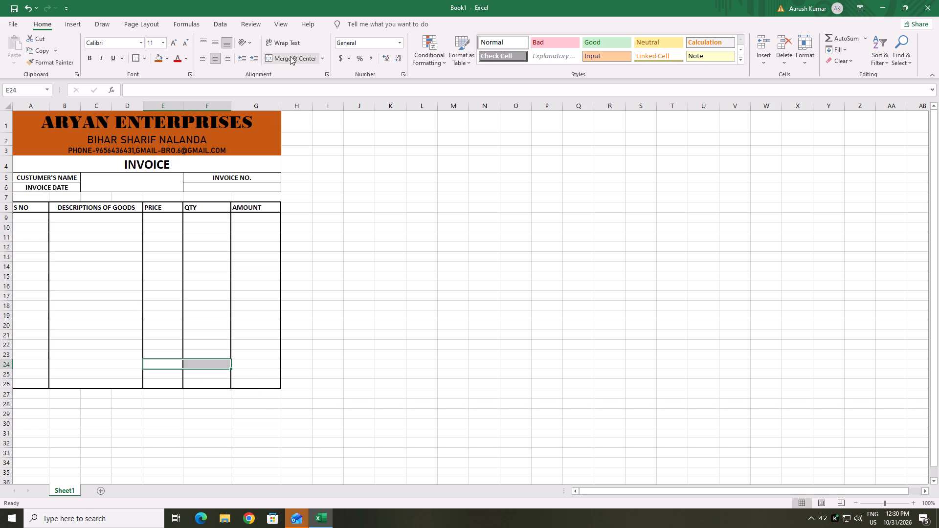
pyautogui.click(290, 56)
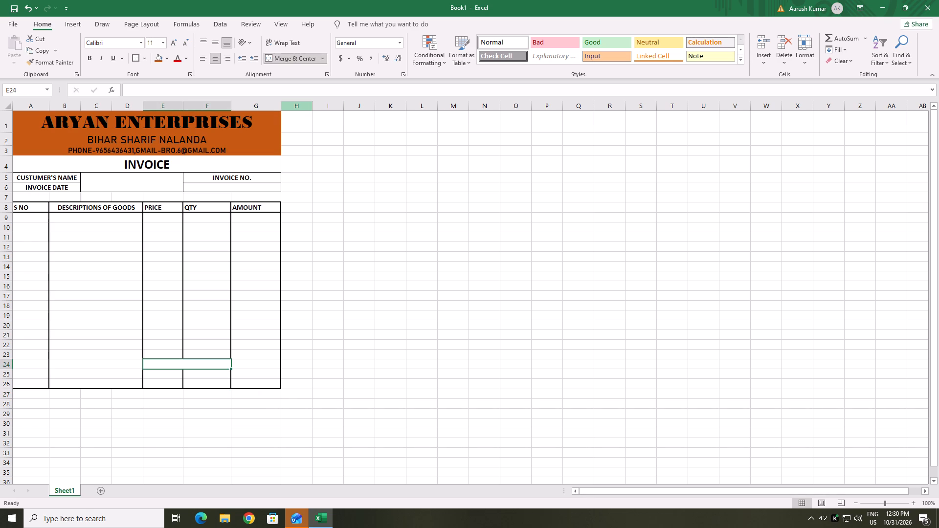
# Fill the merged E24:F24 cell down through rows 25 and 26 so each row has the same merged cell.
pyautogui.moveTo(204, 363); pyautogui.dragTo(195, 392)
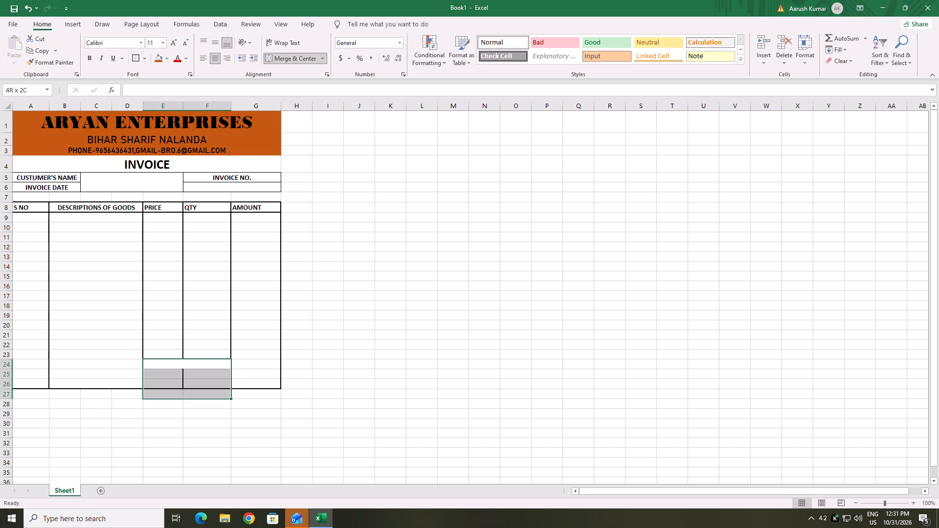
pyautogui.moveTo(195, 392); pyautogui.dragTo(198, 382)
pyautogui.click(220, 405)
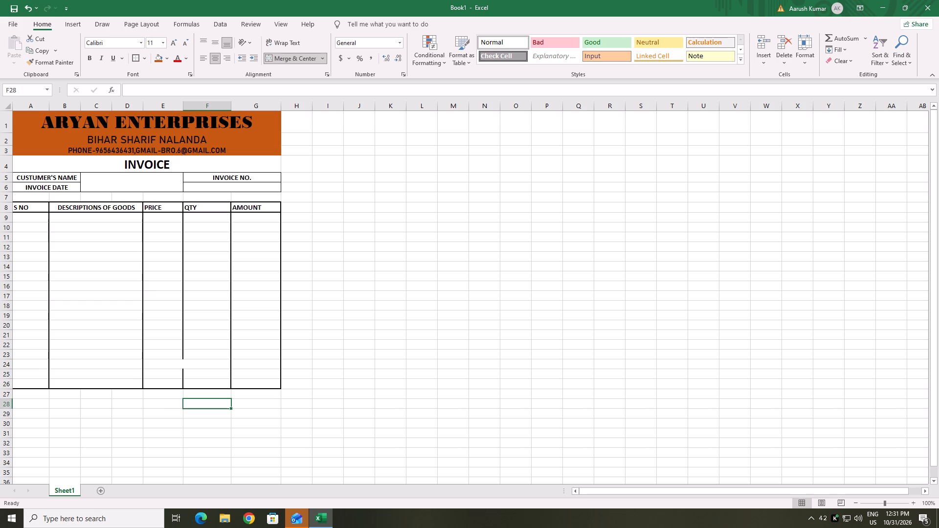
pyautogui.click(175, 365)
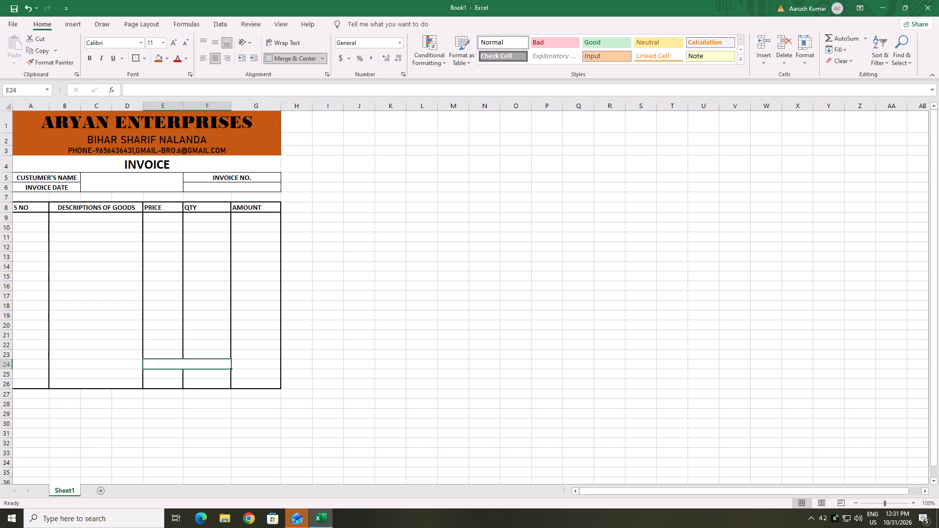
pyautogui.moveTo(230, 368); pyautogui.dragTo(228, 388)
pyautogui.click(203, 412)
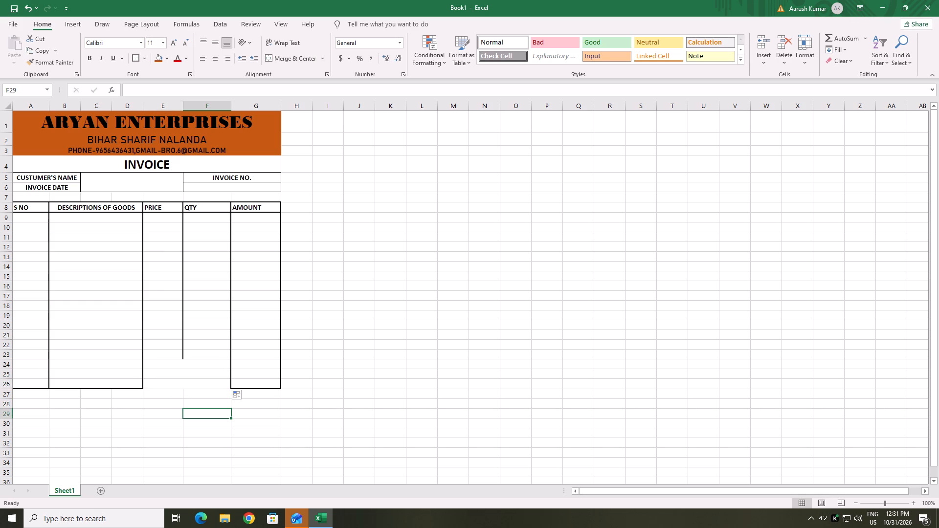
# Enter the labels TOTAL AMOUNT in merged cell E24 and GST 5% in merged cell E25.
pyautogui.click(169, 364)
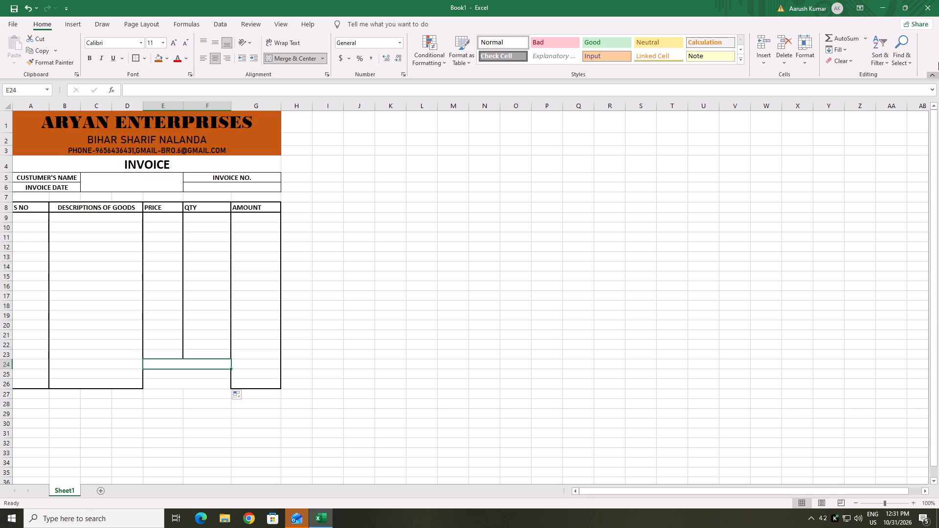
pyautogui.press('t')
pyautogui.write('OTAL')
pyautogui.press('space')
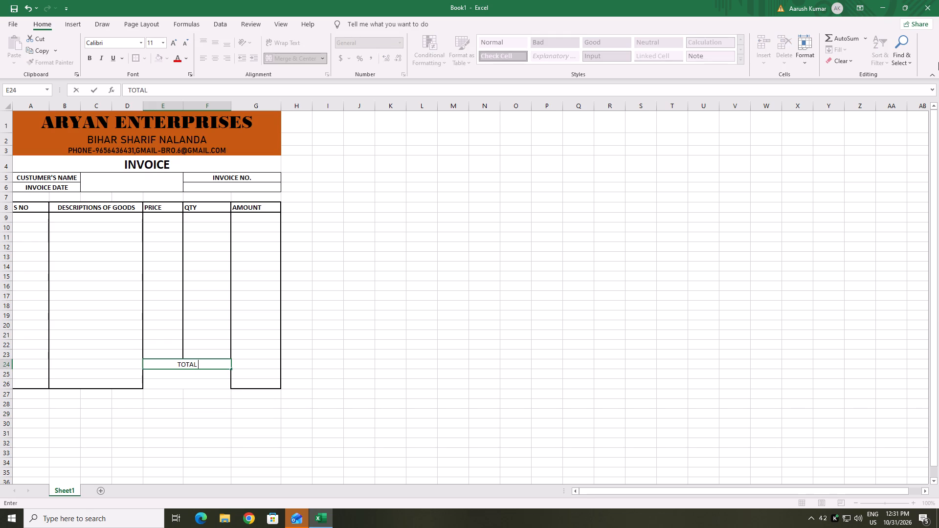
pyautogui.write('AMOUNT')
pyautogui.press('Down')
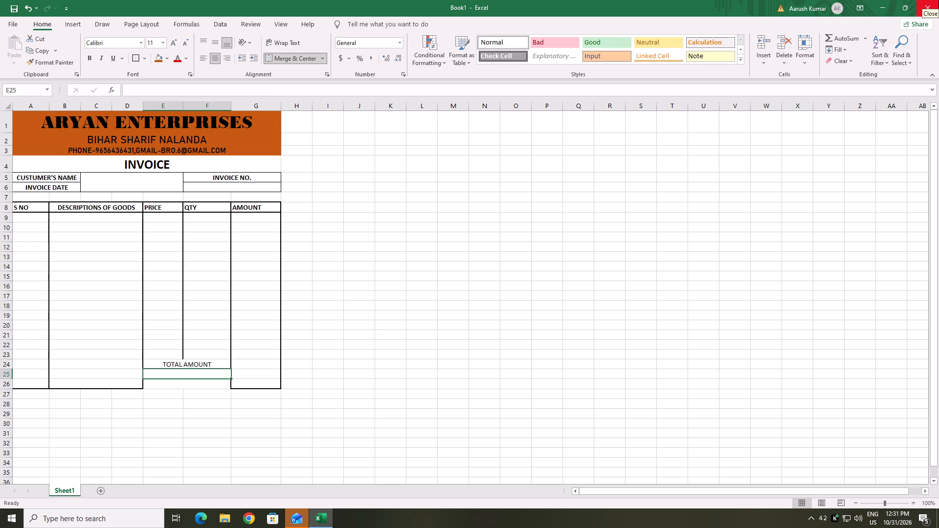
pyautogui.write('GST')
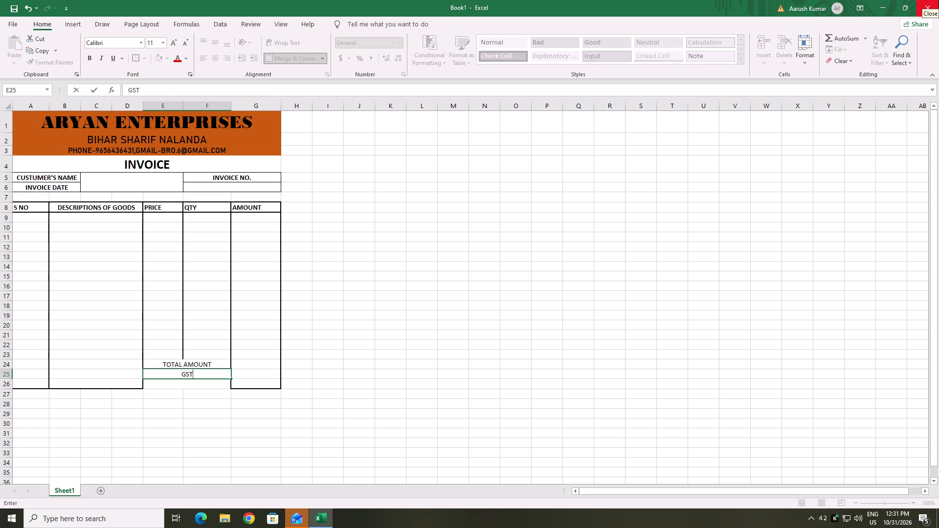
pyautogui.press('space')
pyautogui.write('5%')
pyautogui.press('Down')
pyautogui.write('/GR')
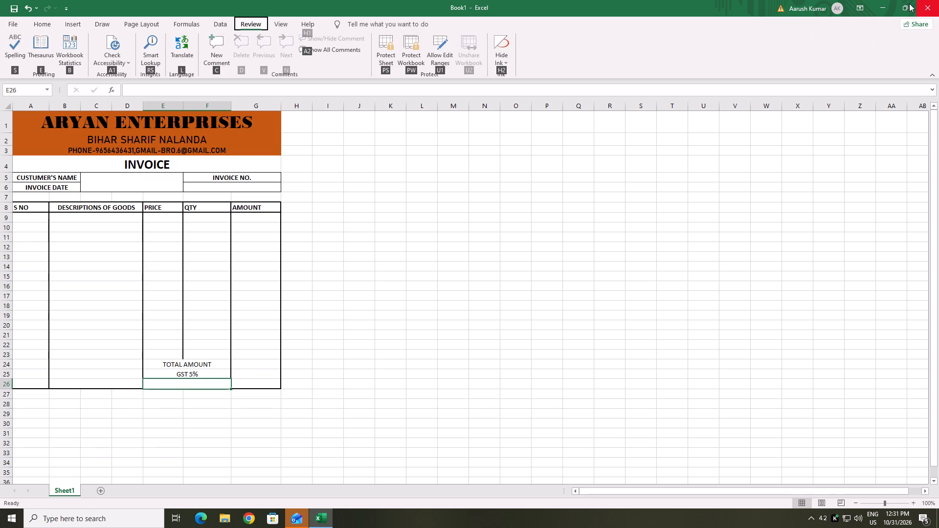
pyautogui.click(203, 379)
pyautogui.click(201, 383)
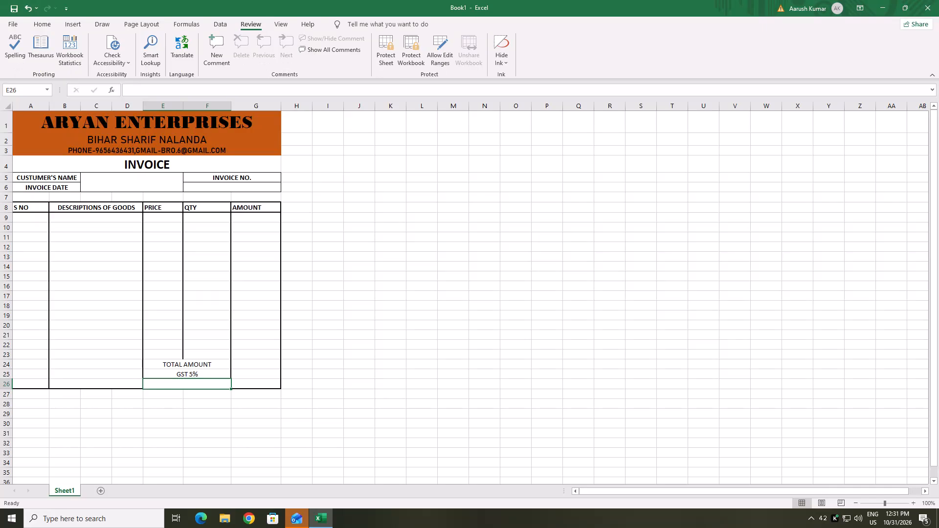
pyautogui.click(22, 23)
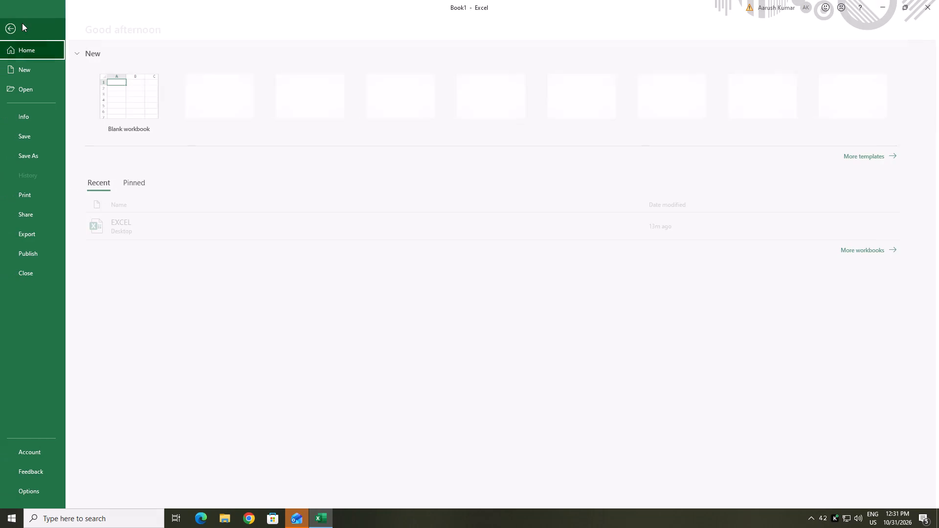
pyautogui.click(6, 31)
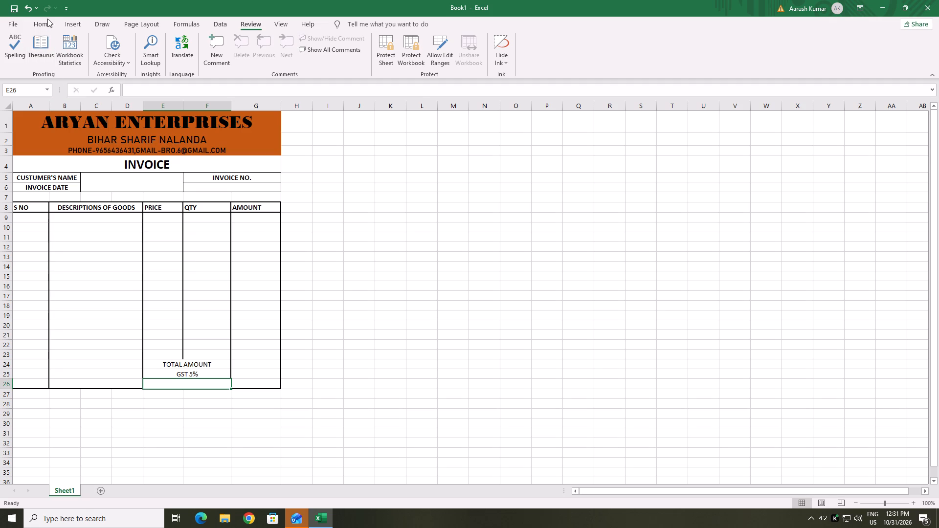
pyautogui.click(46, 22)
# Enter the label GRAND TOTAL in merged cell E26 below GST 5%.
pyautogui.click(197, 387)
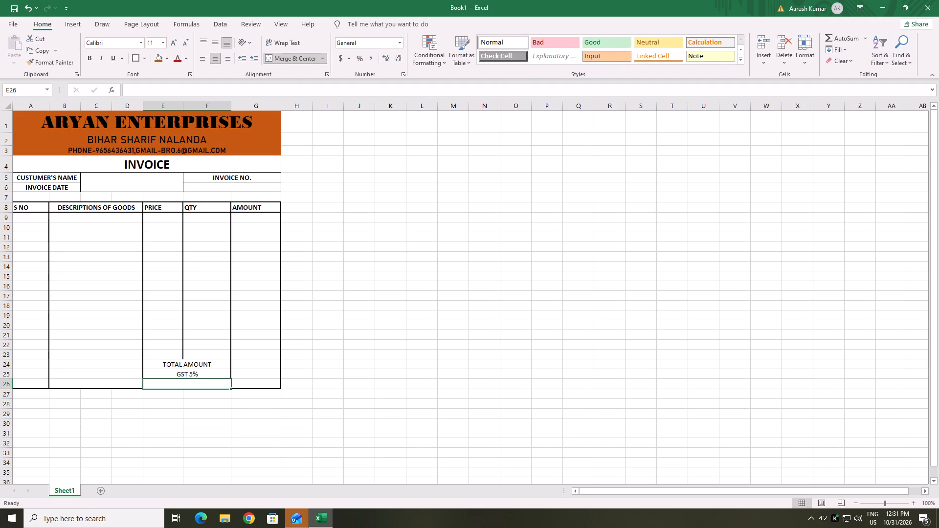
pyautogui.click(198, 380)
pyautogui.press('g')
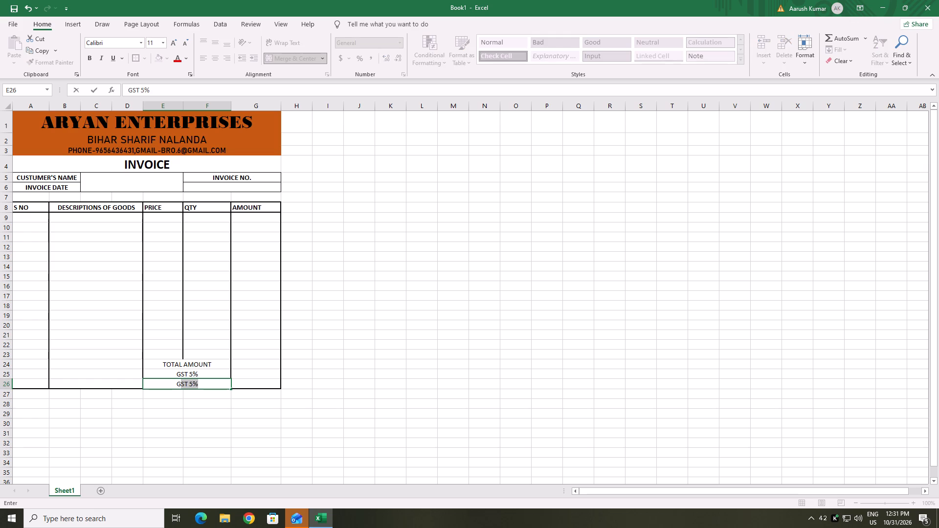
pyautogui.write('RAND')
pyautogui.press('space')
pyautogui.write('TOTAL')
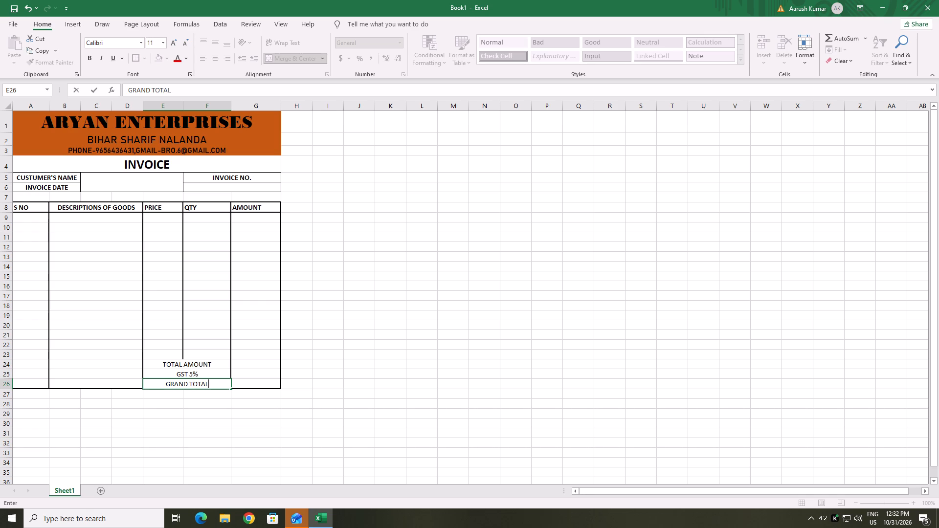
# Apply all borders to the totals block E24:G26.
pyautogui.moveTo(175, 365); pyautogui.dragTo(174, 366)
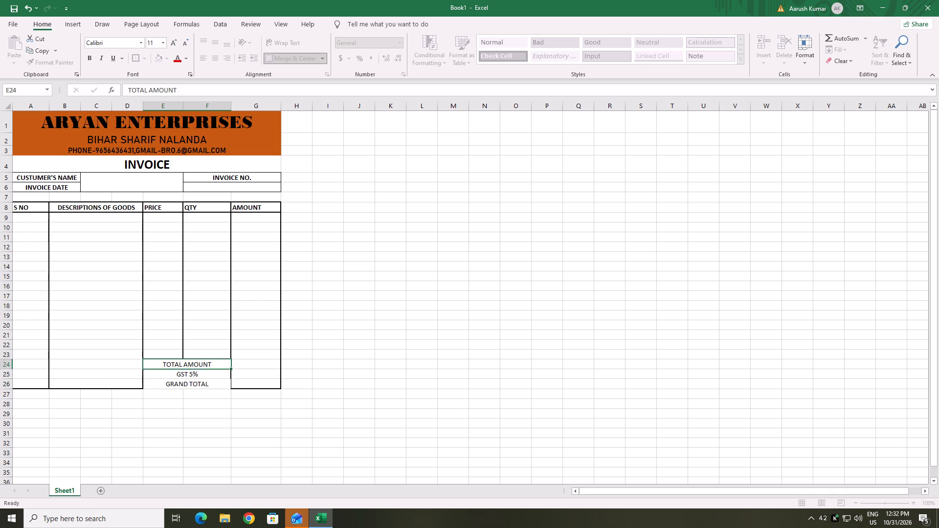
pyautogui.moveTo(174, 366); pyautogui.dragTo(239, 387)
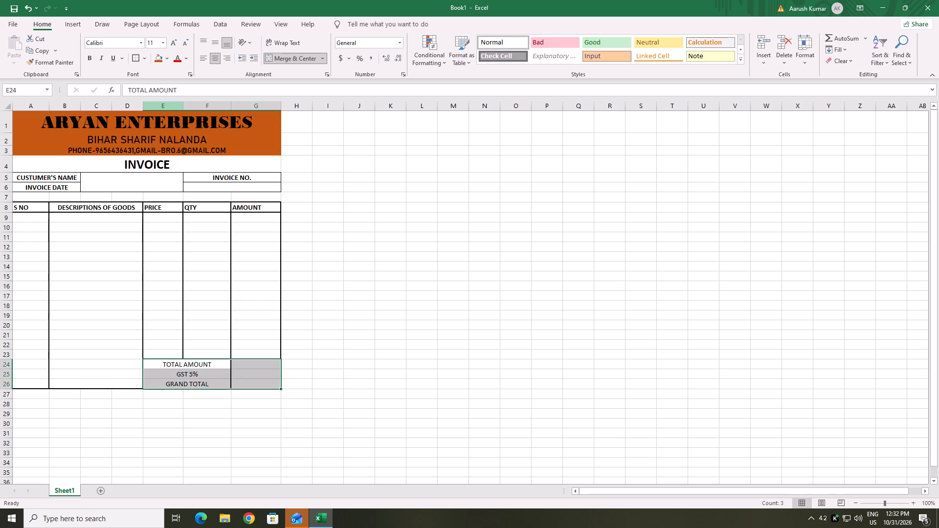
pyautogui.click(140, 57)
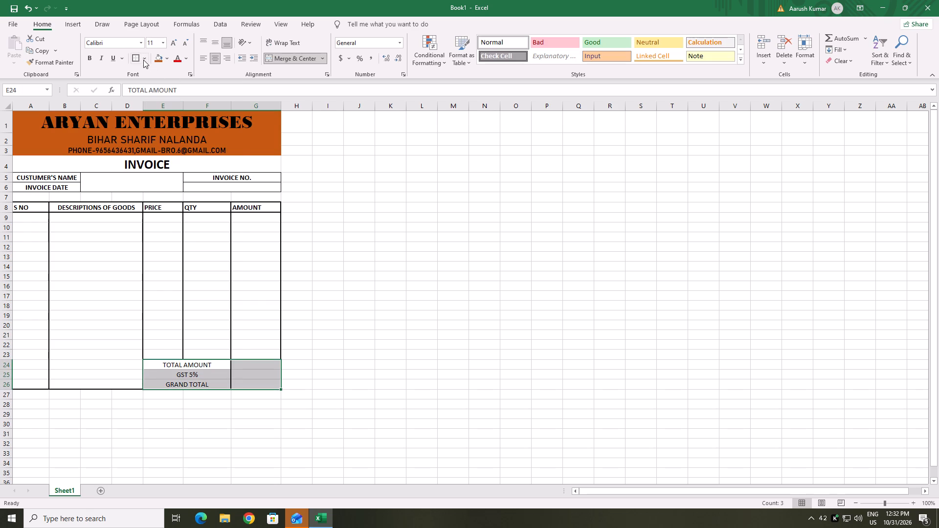
pyautogui.click(143, 60)
pyautogui.click(154, 159)
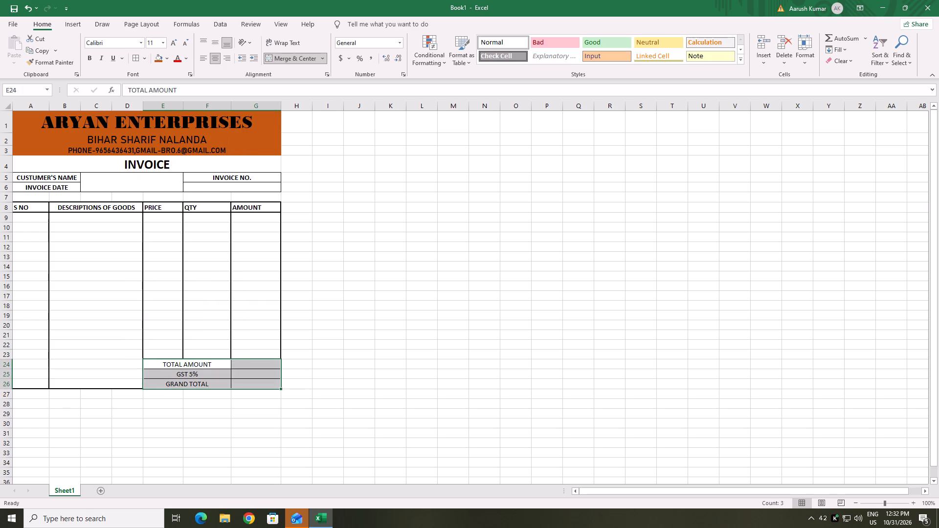
# Apply thick outside borders to the totals block E24:G26.
pyautogui.click(322, 330)
pyautogui.moveTo(145, 365); pyautogui.dragTo(234, 394)
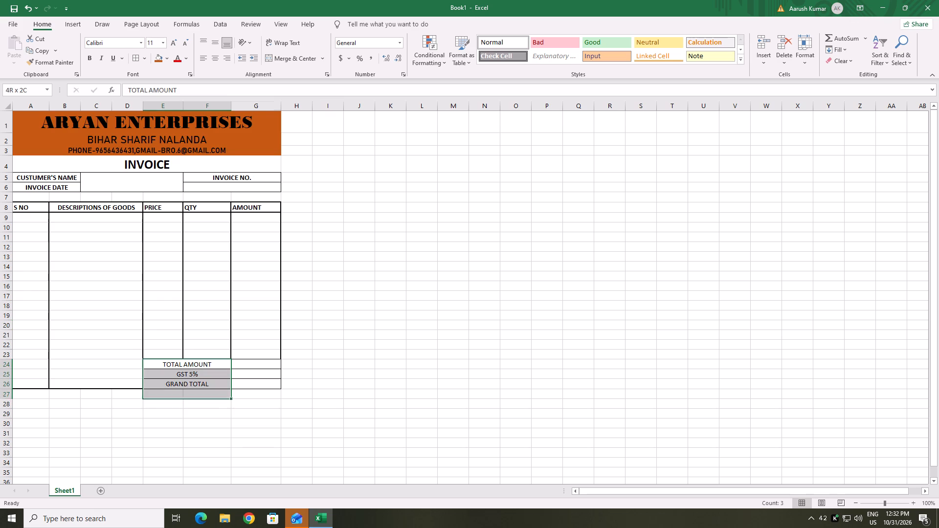
pyautogui.moveTo(234, 394); pyautogui.dragTo(255, 380)
pyautogui.click(141, 59)
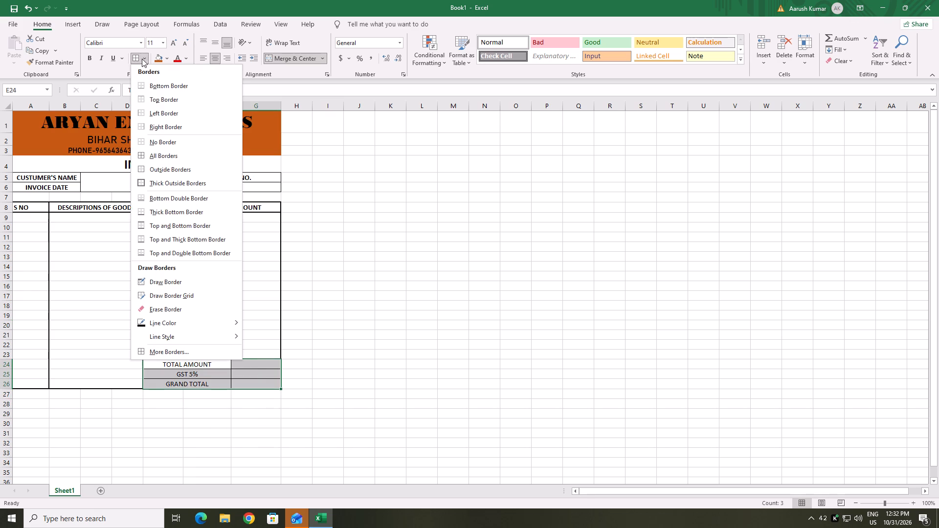
pyautogui.click(165, 180)
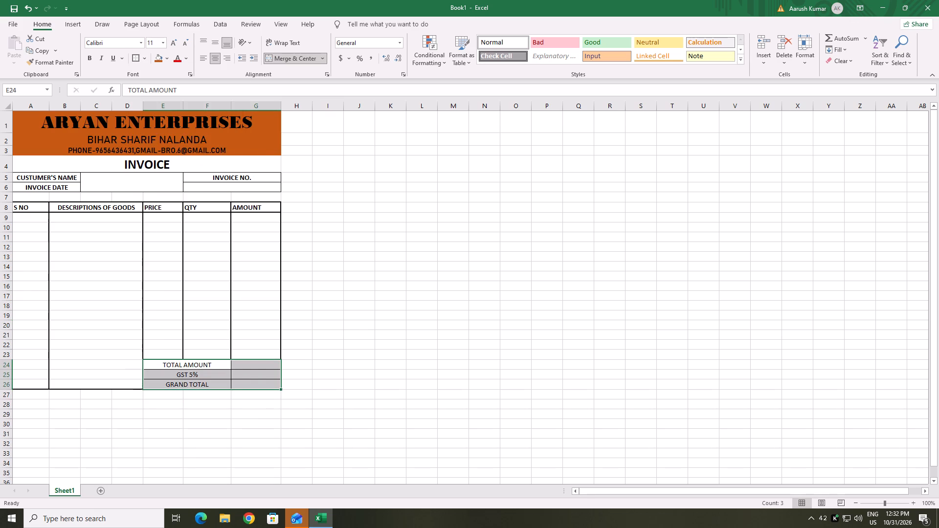
pyautogui.click(346, 343)
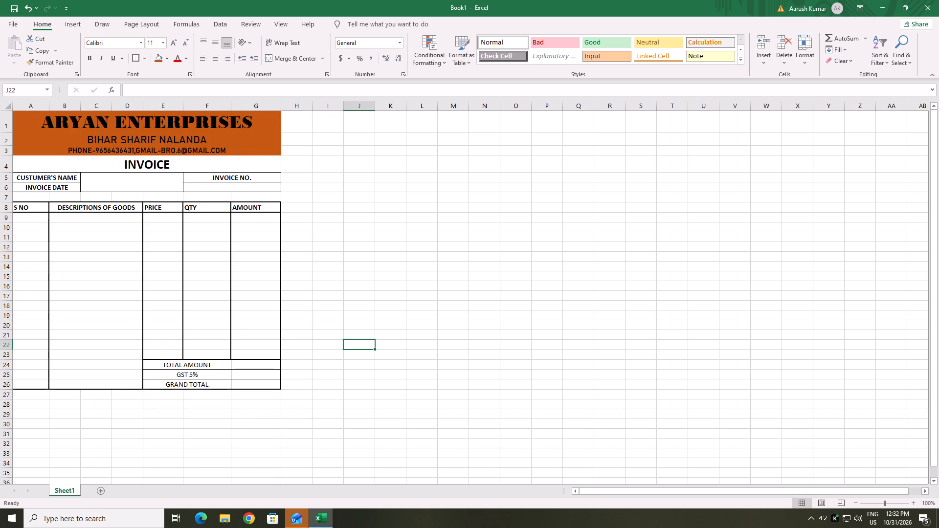
# Make the TOTAL AMOUNT, GST 5% and GRAND TOTAL labels in E24:F26 bold.
pyautogui.click(195, 368)
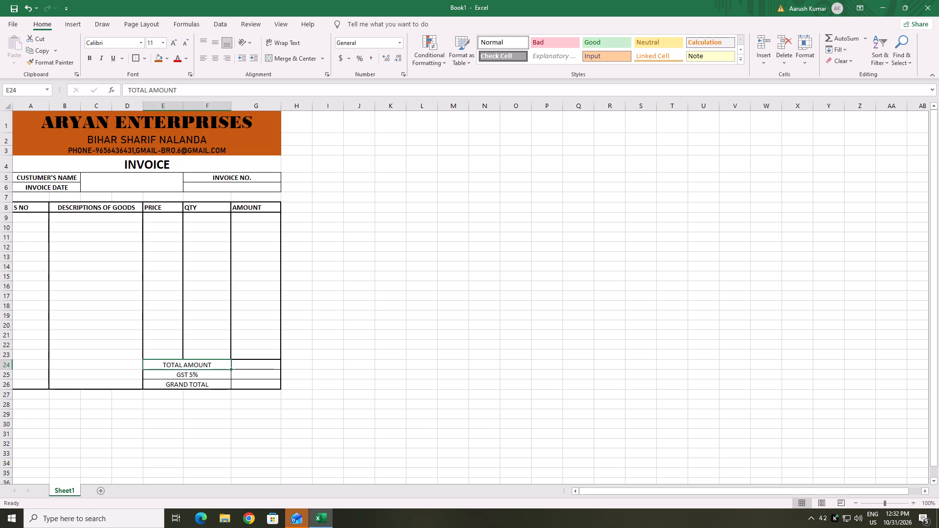
pyautogui.moveTo(195, 366); pyautogui.dragTo(196, 386)
pyautogui.click(88, 59)
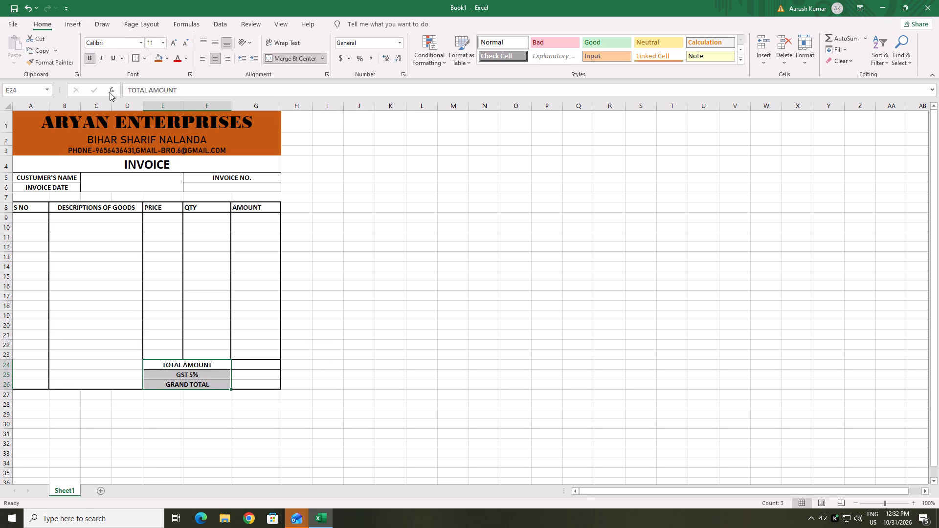
pyautogui.click(374, 351)
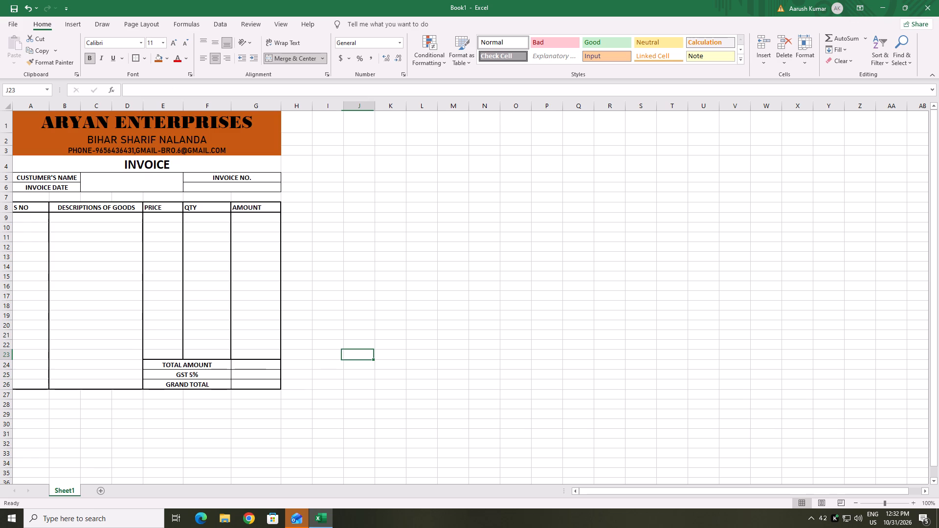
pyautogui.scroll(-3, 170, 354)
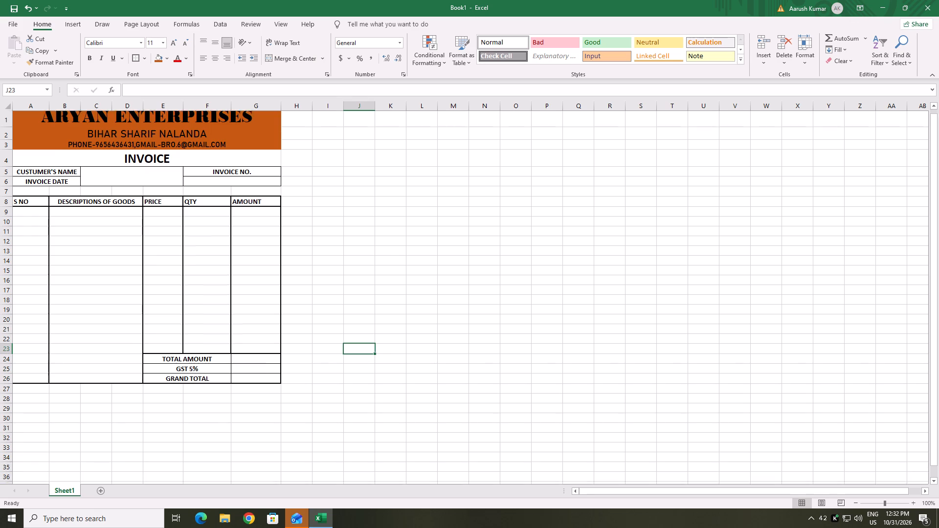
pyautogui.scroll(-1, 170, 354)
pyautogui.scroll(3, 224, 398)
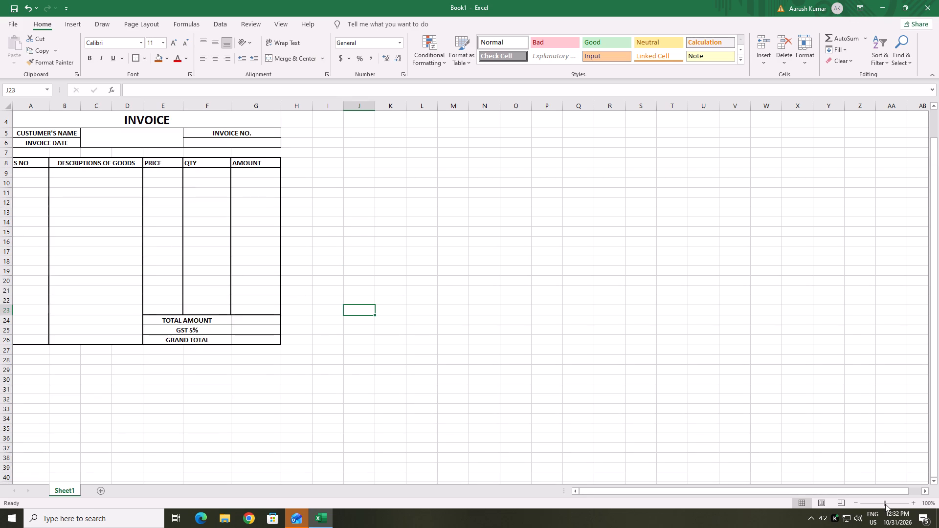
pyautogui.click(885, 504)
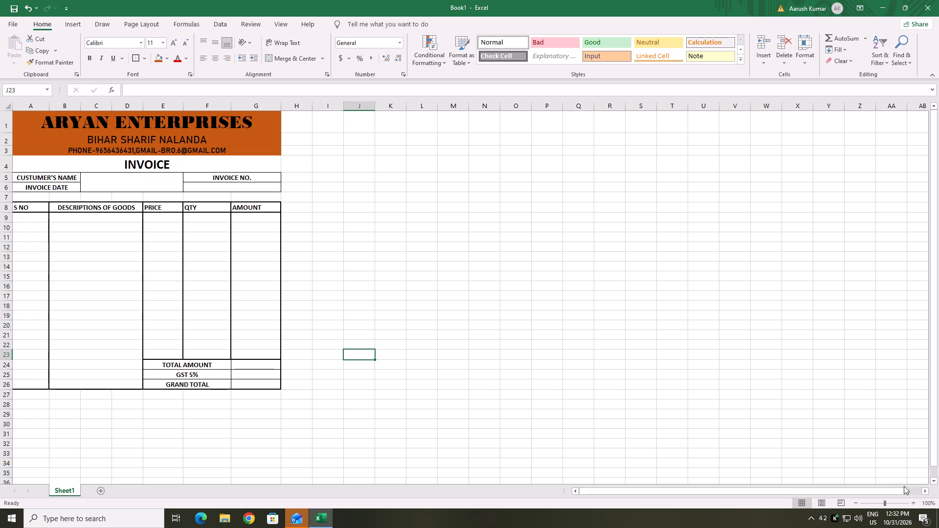
# Merge and center A27:D27 below the item table and enter the heading TERMS & CONDITIONS in it.
pyautogui.scroll(-2, 107, 278)
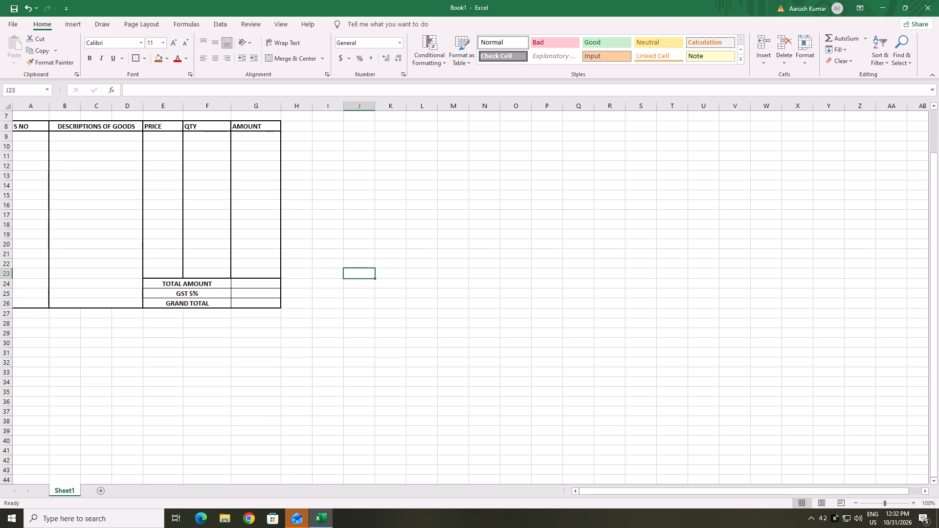
pyautogui.click(39, 313)
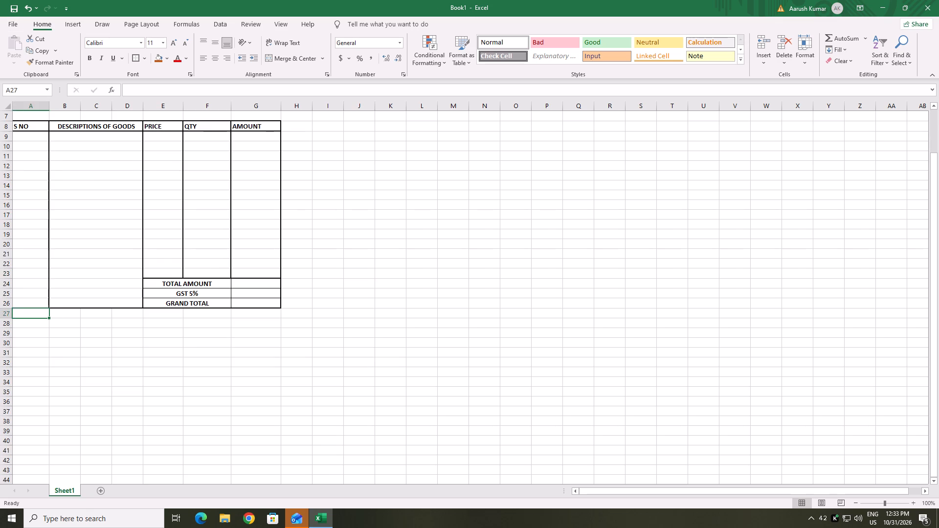
pyautogui.moveTo(39, 313); pyautogui.dragTo(140, 314)
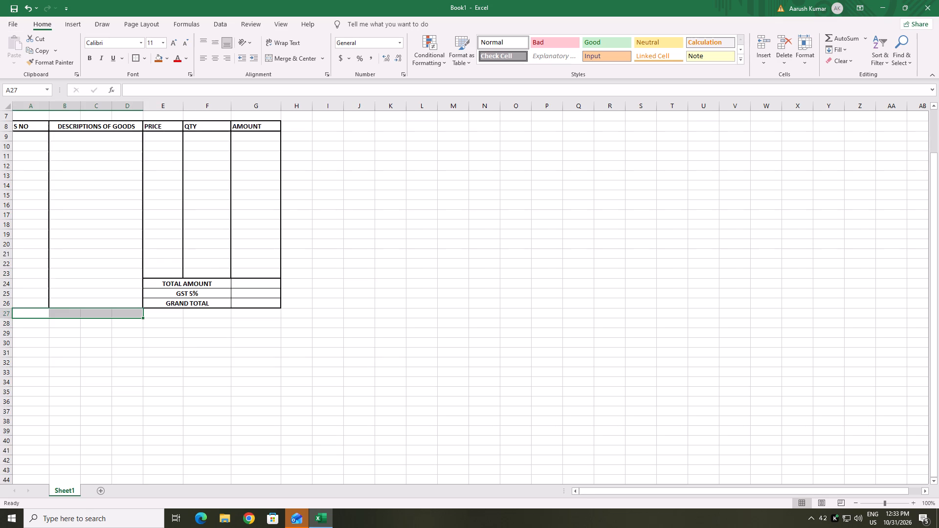
pyautogui.click(287, 57)
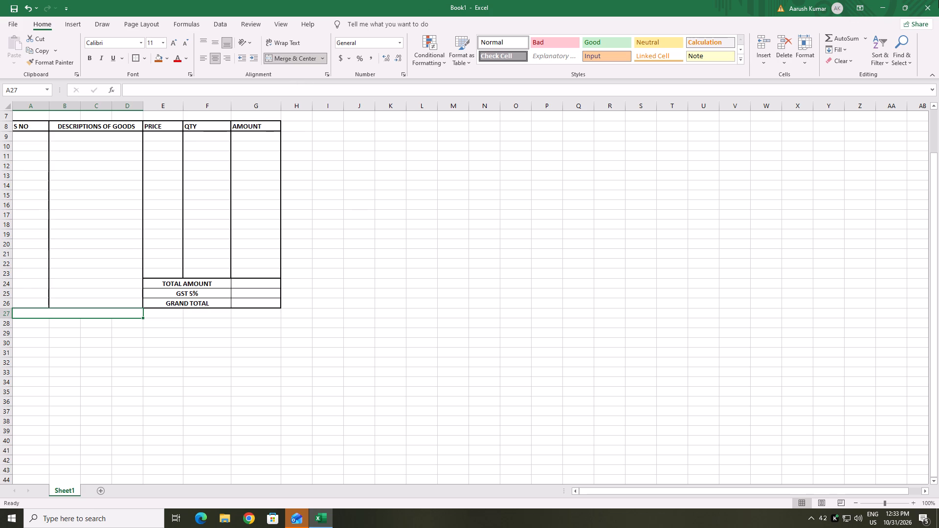
pyautogui.write('TER')
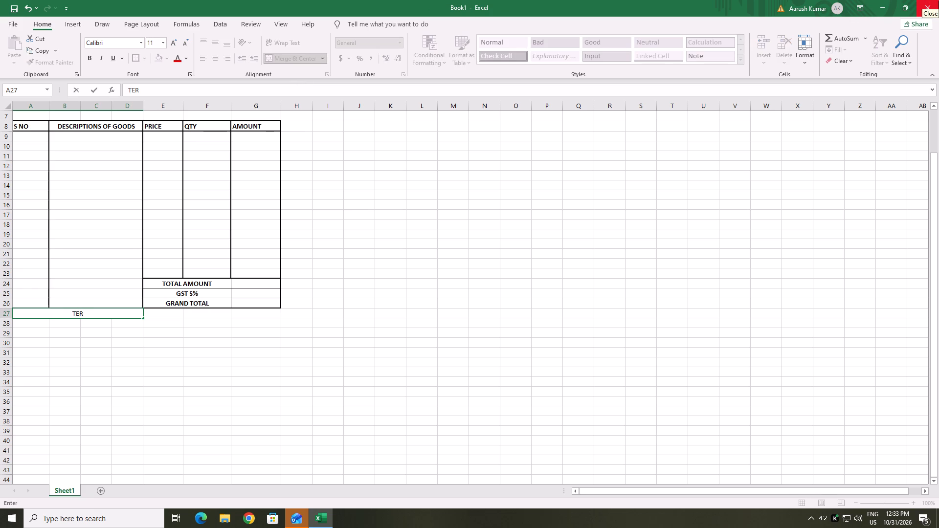
pyautogui.write('MS')
pyautogui.press('space')
pyautogui.hotkey('shift', '&')
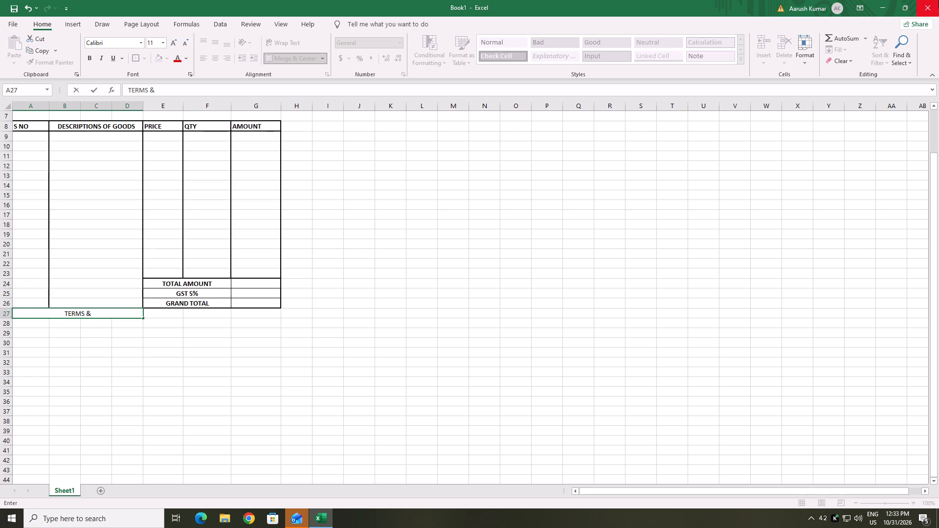
pyautogui.press('space')
pyautogui.write('CONDITIONS')
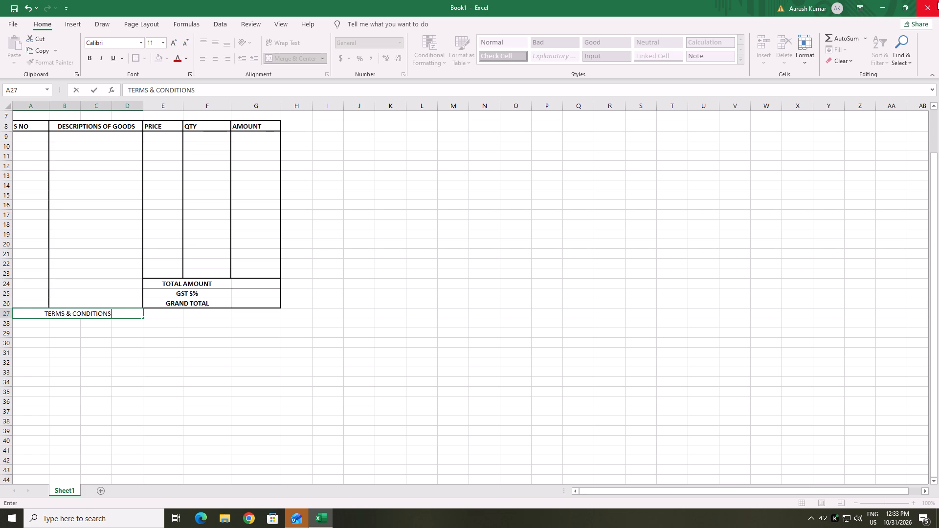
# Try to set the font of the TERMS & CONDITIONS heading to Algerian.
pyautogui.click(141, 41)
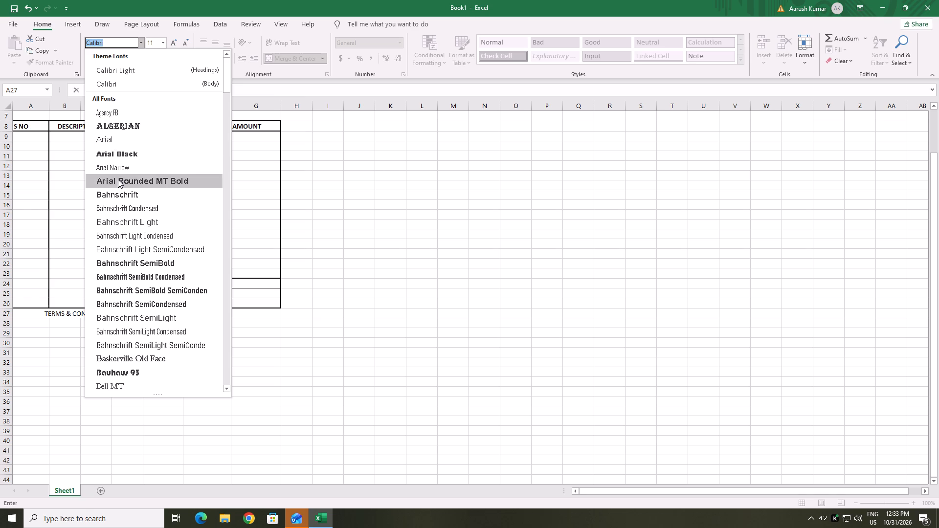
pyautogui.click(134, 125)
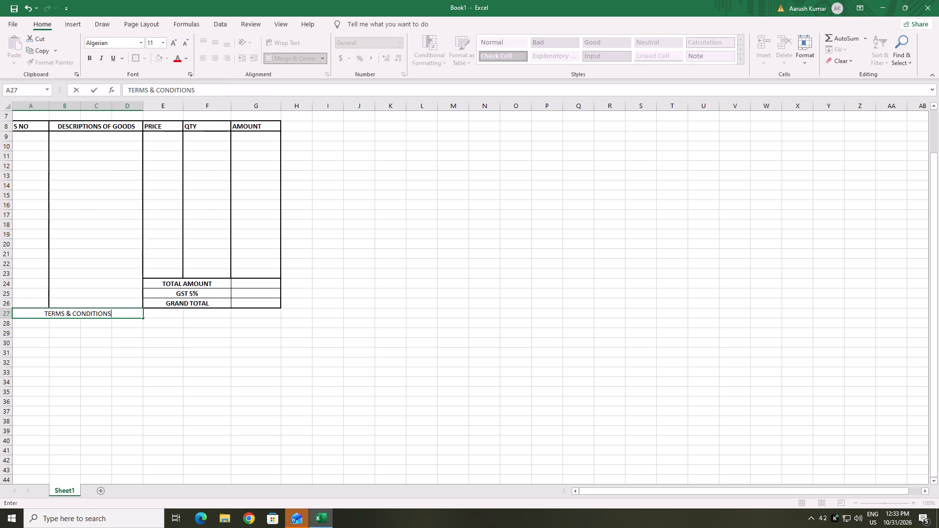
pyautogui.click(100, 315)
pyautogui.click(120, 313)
# Format the TERMS & CONDITIONS heading text in bold Baskerville Old Face.
pyautogui.moveTo(120, 313); pyautogui.dragTo(37, 317)
pyautogui.click(85, 57)
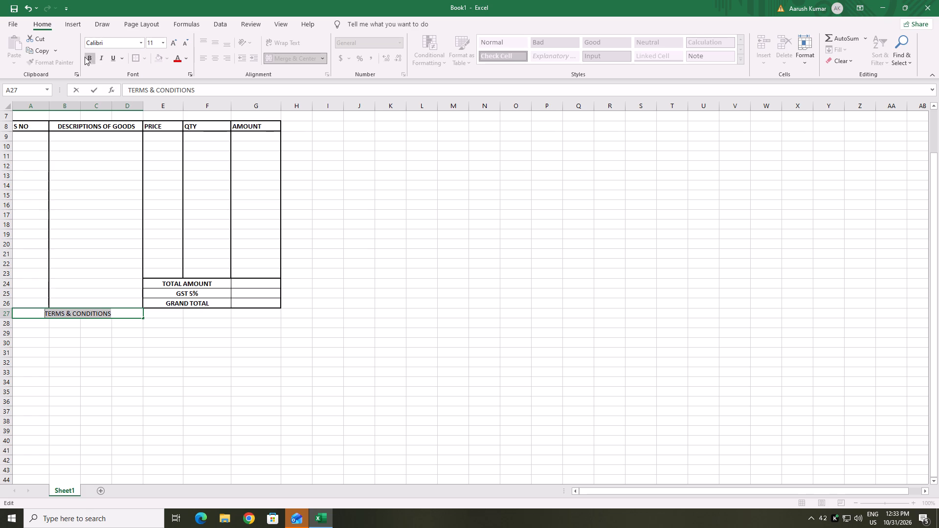
pyautogui.click(140, 43)
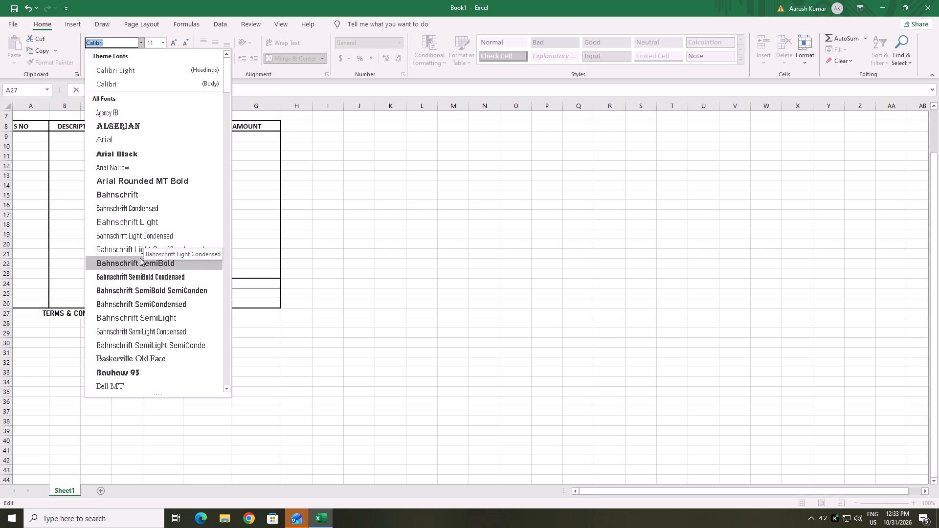
pyautogui.click(163, 357)
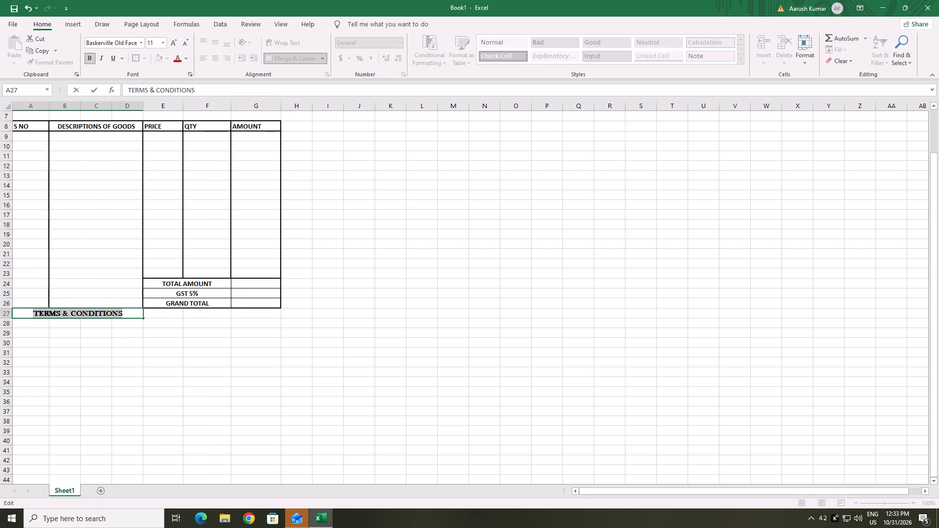
pyautogui.click(123, 334)
# Merge and center A28:D28 under the heading and fill the merged cell down through row 34.
pyautogui.click(40, 322)
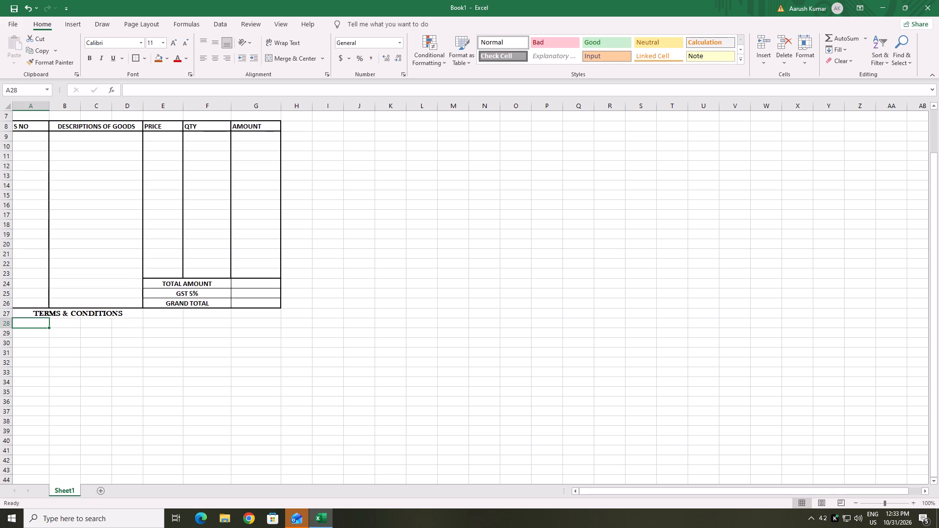
pyautogui.scroll(-2, 154, 355)
pyautogui.moveTo(38, 264); pyautogui.dragTo(76, 272)
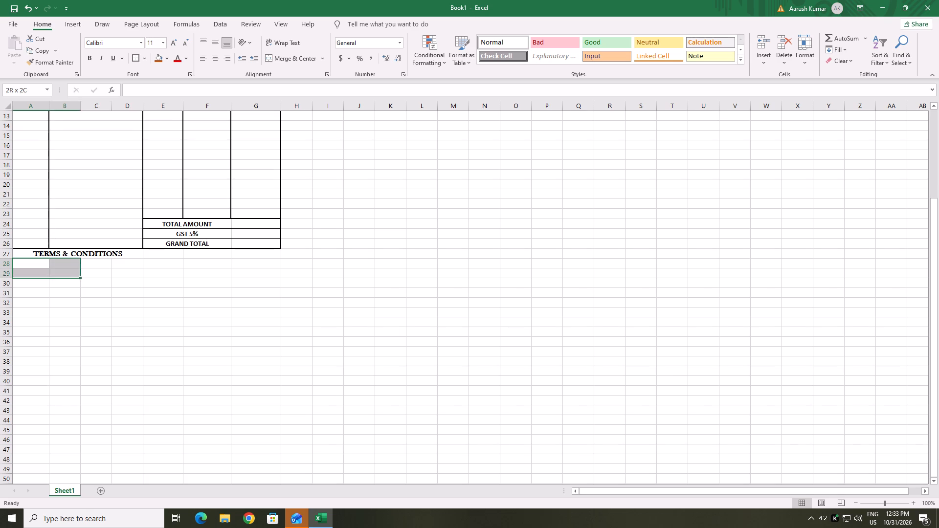
pyautogui.moveTo(76, 272); pyautogui.dragTo(125, 305)
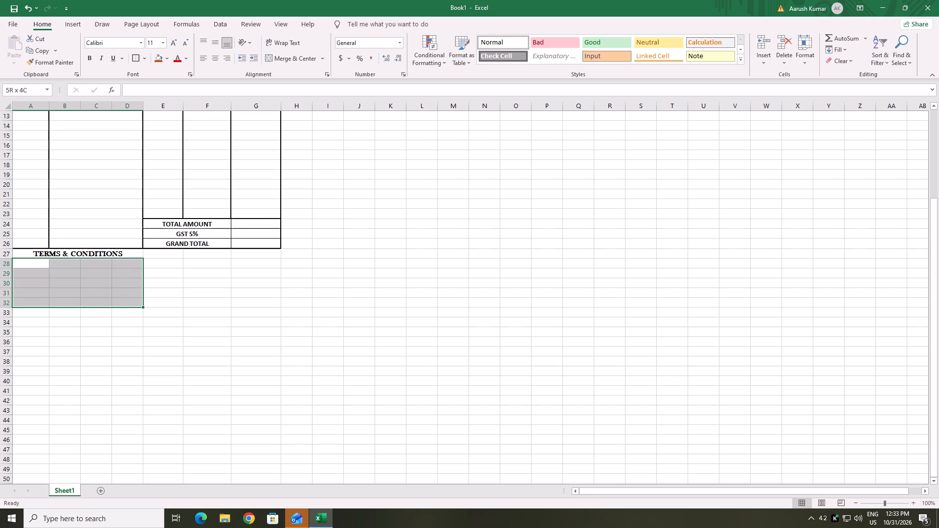
pyautogui.moveTo(125, 305); pyautogui.dragTo(125, 306)
pyautogui.moveTo(125, 306); pyautogui.dragTo(122, 271)
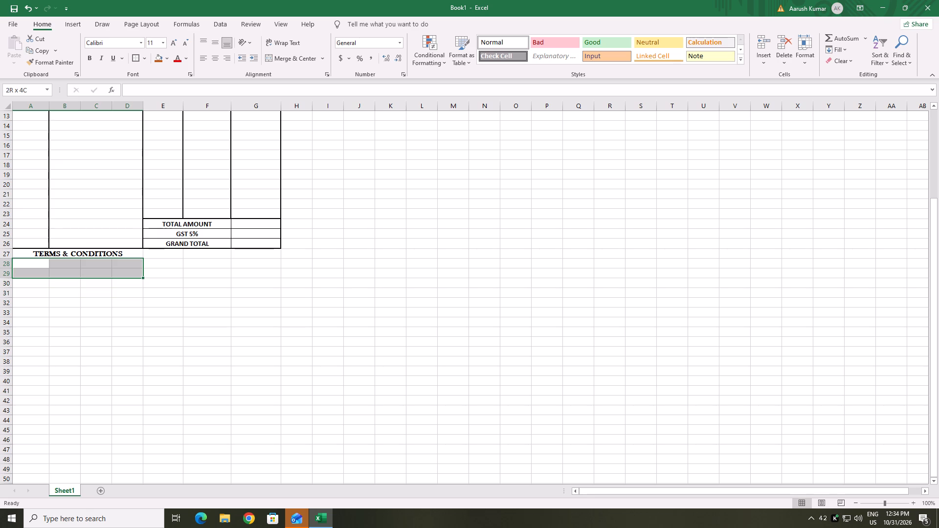
pyautogui.moveTo(122, 271); pyautogui.dragTo(122, 267)
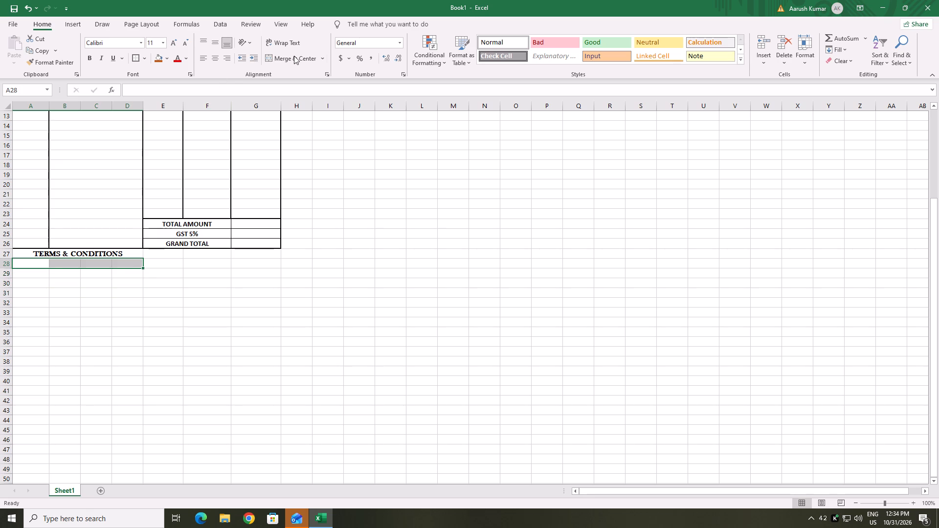
pyautogui.click(294, 56)
pyautogui.moveTo(143, 267); pyautogui.dragTo(143, 269)
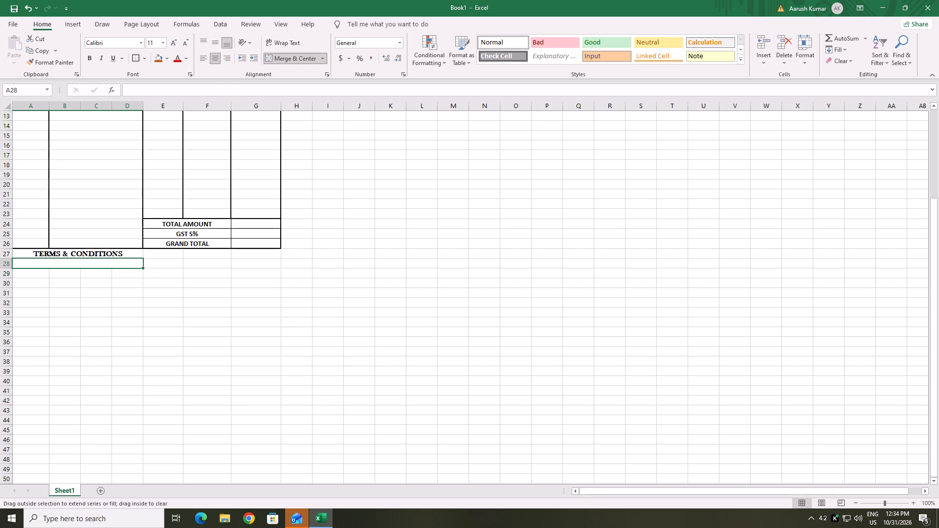
pyautogui.moveTo(143, 269); pyautogui.dragTo(134, 324)
pyautogui.click(174, 288)
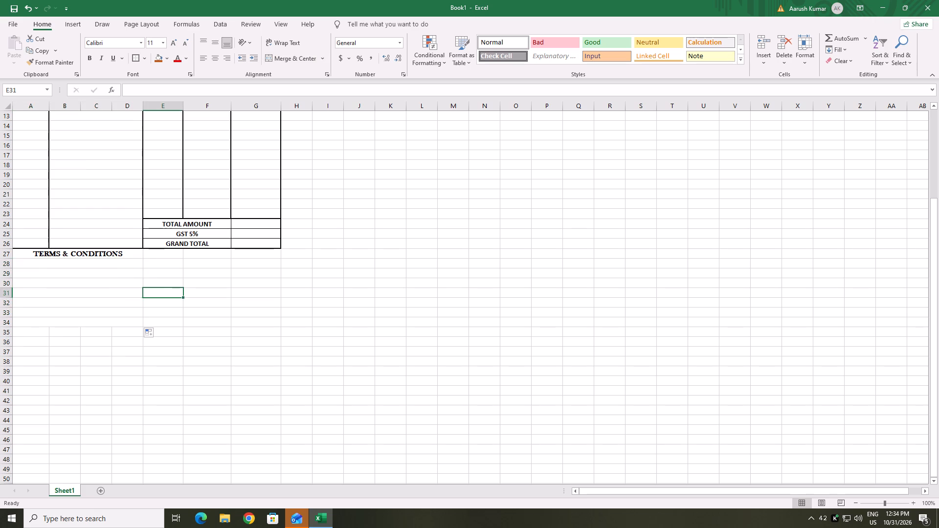
pyautogui.click(78, 280)
# Begin the first term in merged cell A28 under the TERMS & CONDITIONS heading with the text "1.Goods da".
pyautogui.click(74, 263)
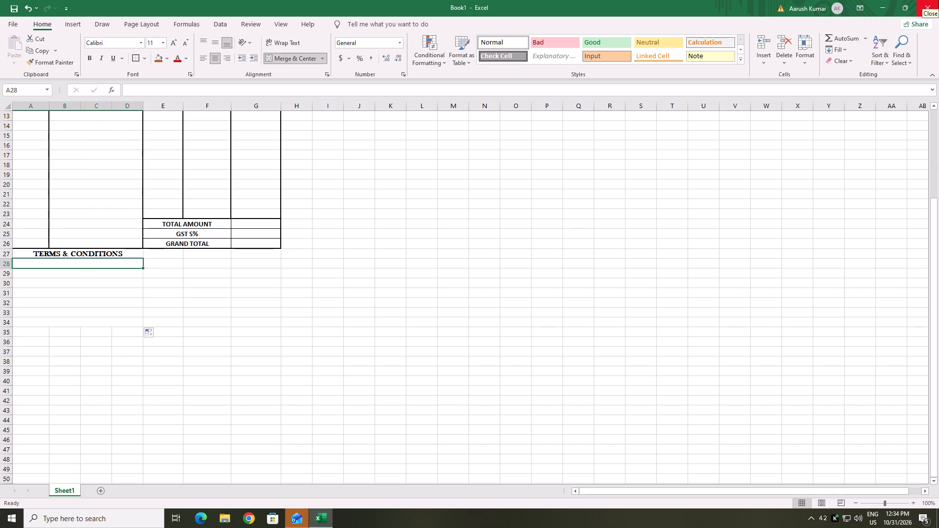
pyautogui.press('1')
pyautogui.press('.')
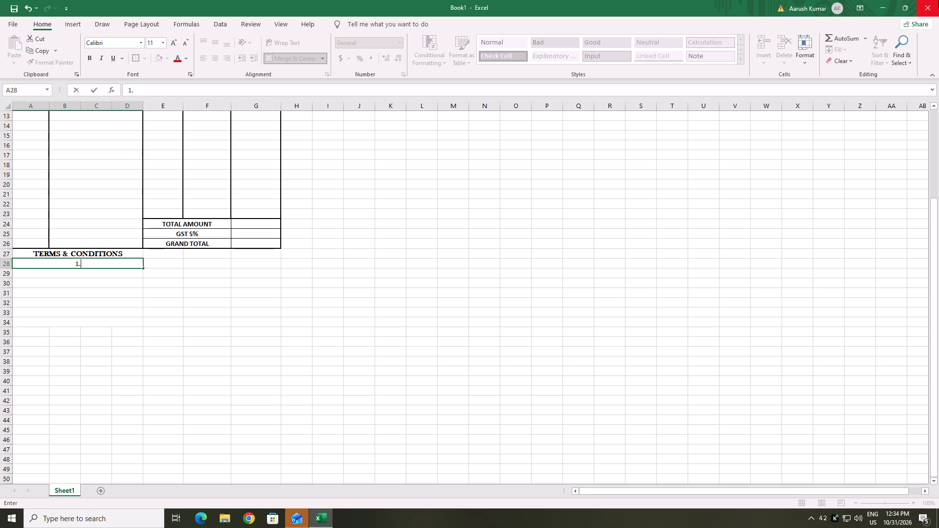
pyautogui.hotkey('shift', 'g')
pyautogui.press('BackSpace')
pyautogui.press('g')
pyautogui.write('oo')
pyautogui.write('ds')
pyautogui.press('space')
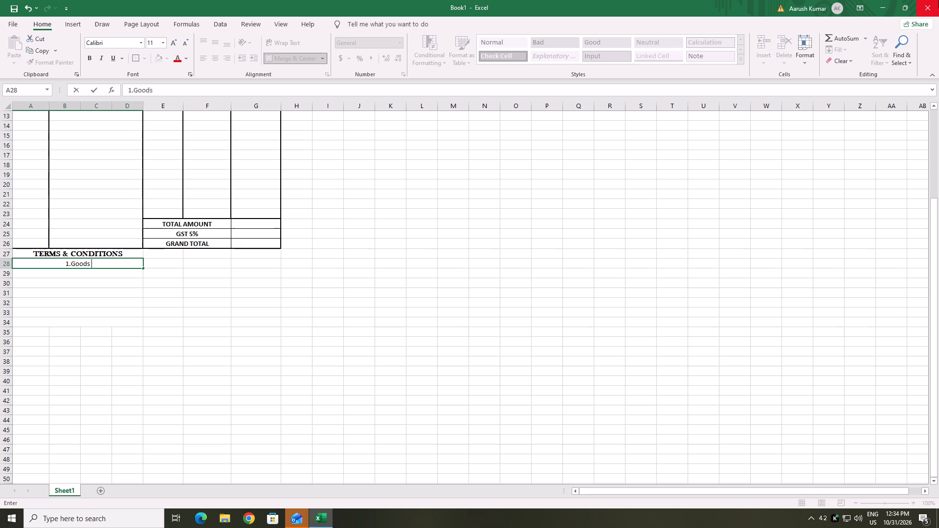
pyautogui.write('da')
# Reduce the font size of the partly written first term in A28 to 9.
pyautogui.doubleClick(182, 46)
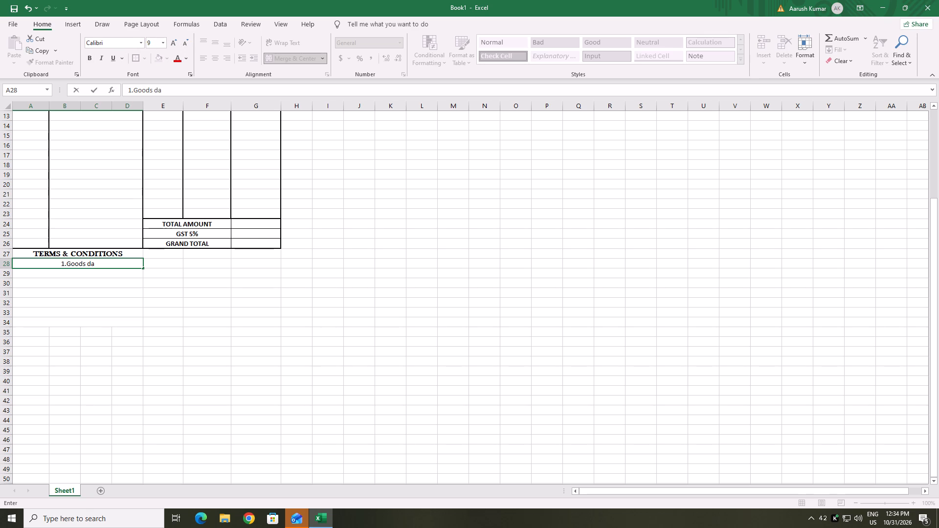
pyautogui.moveTo(98, 265); pyautogui.dragTo(53, 267)
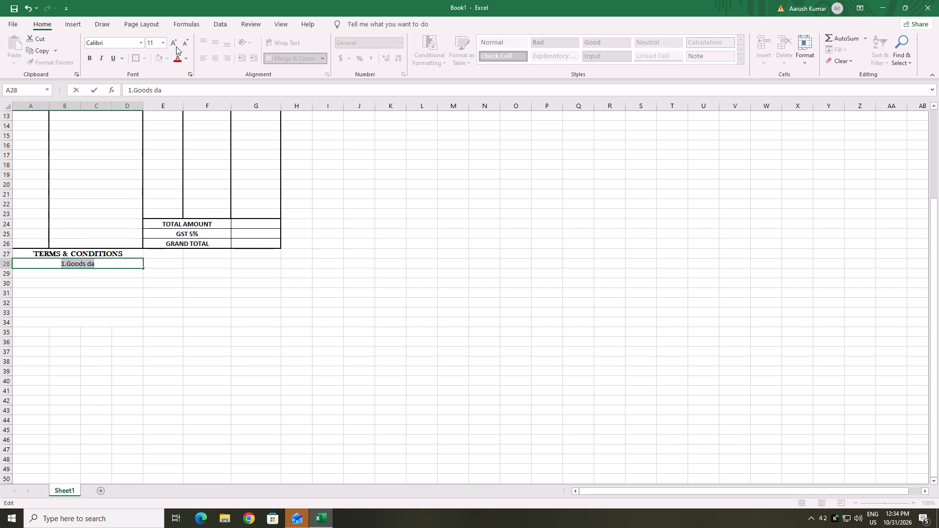
pyautogui.doubleClick(183, 42)
pyautogui.click(97, 267)
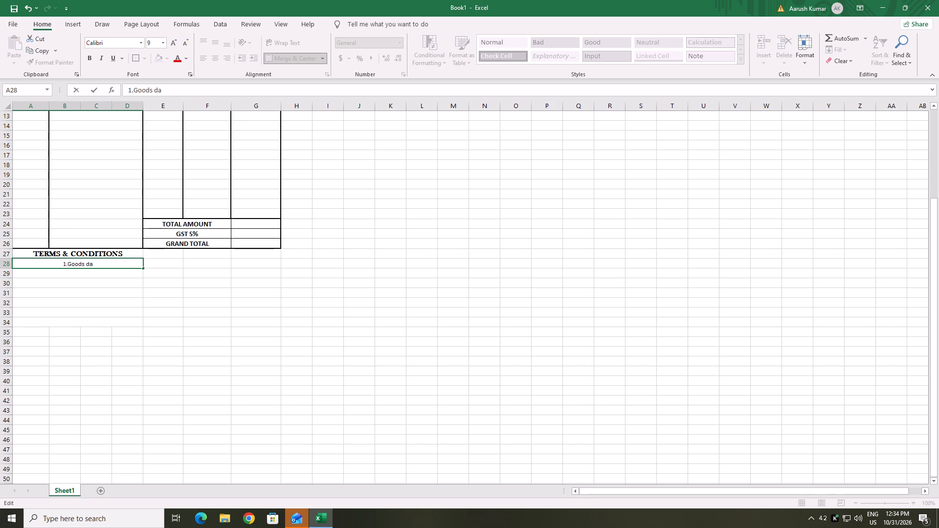
# Complete the first term in A28 so it reads "1.Goods damaged during transit avoid warranty".
pyautogui.write('ma')
pyautogui.write('ge')
pyautogui.write('d during')
pyautogui.press('space')
pyautogui.press('t')
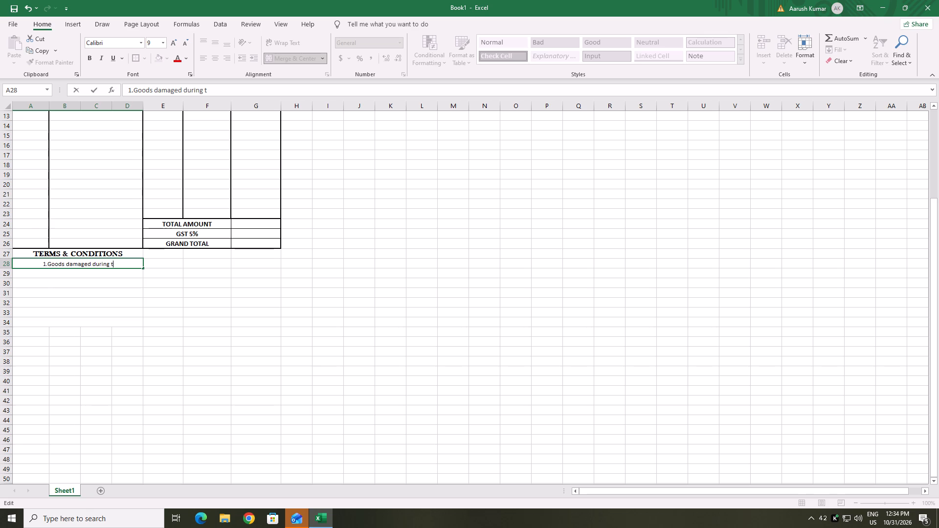
pyautogui.press('r')
pyautogui.write('ansit avoi')
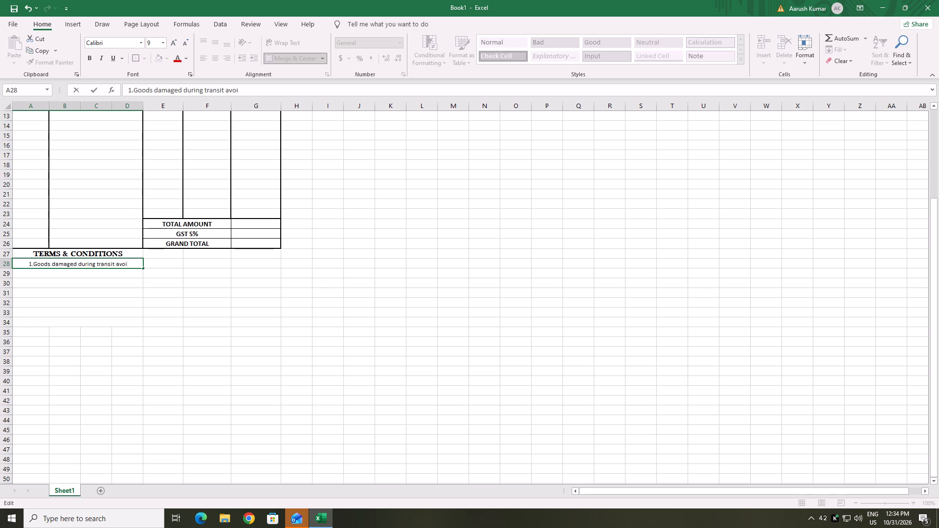
pyautogui.write('d')
pyautogui.press('space')
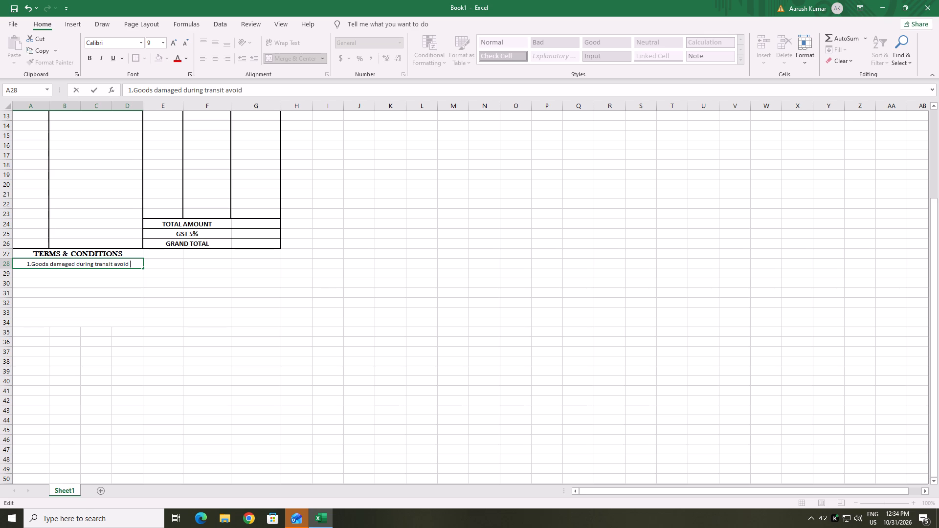
pyautogui.write('waq')
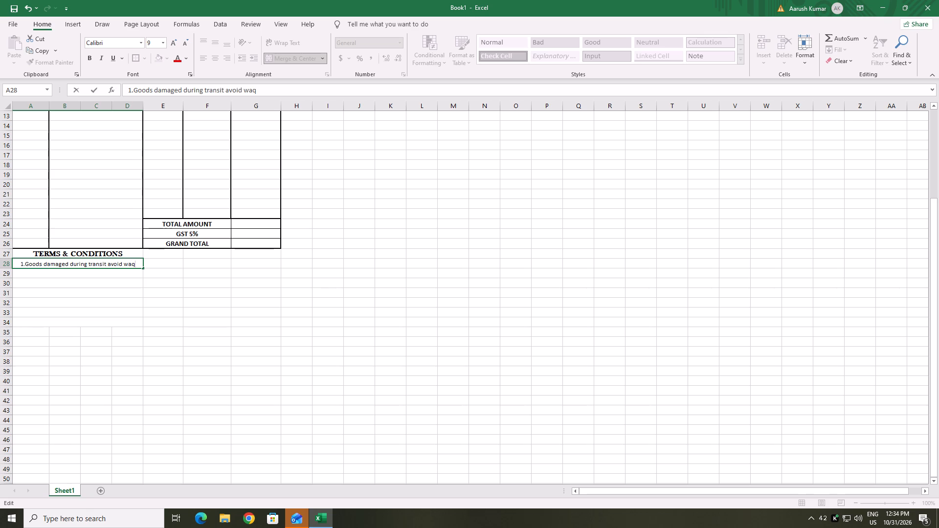
pyautogui.write('rranty')
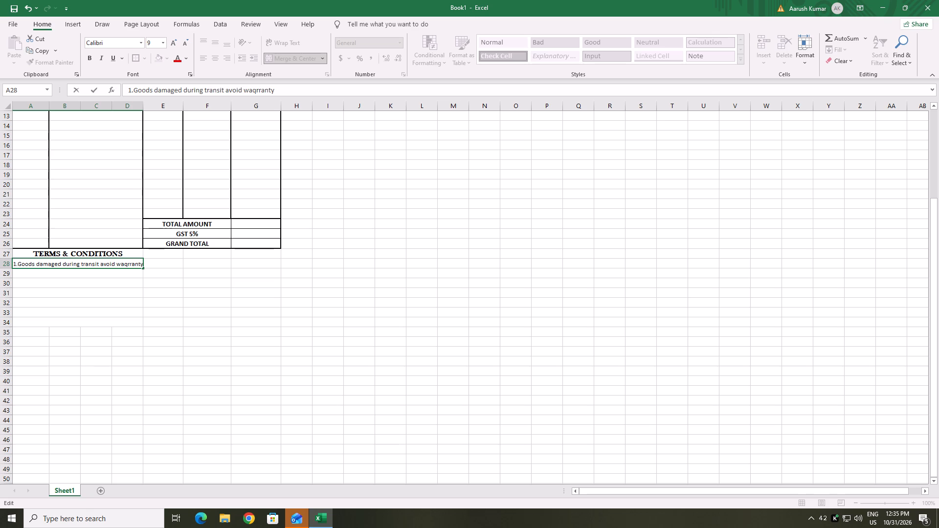
pyautogui.click(256, 90)
pyautogui.press('BackSpace')
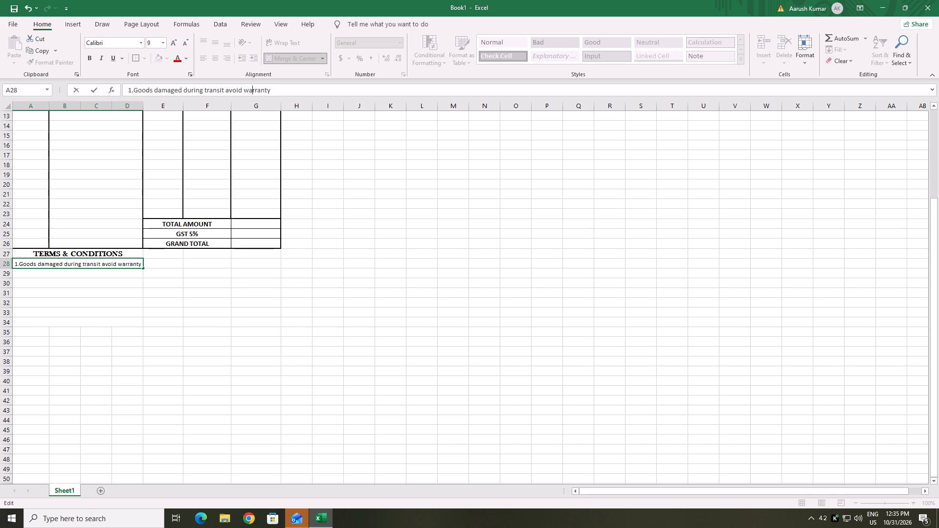
pyautogui.click(84, 275)
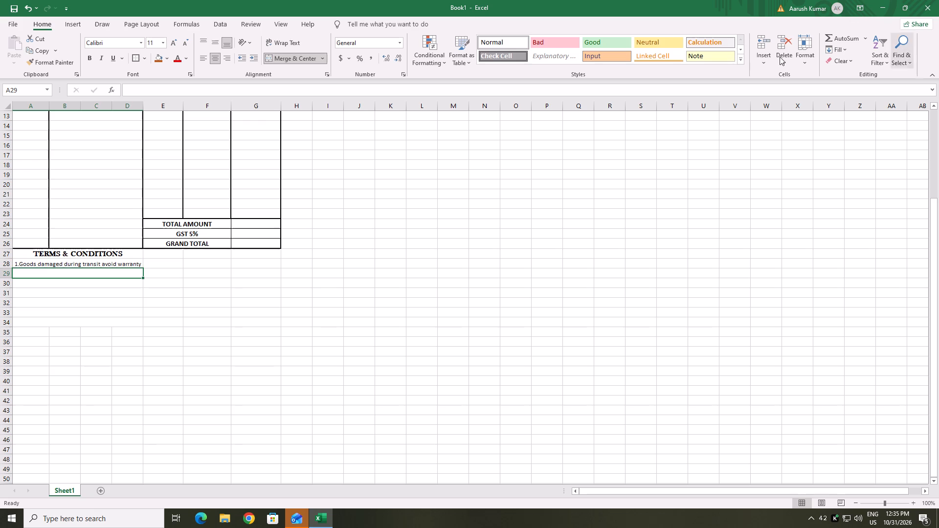
# Set the font size of A29 to 9 and enter "2.In case of product malfunction, you will" in it.
pyautogui.click(113, 265)
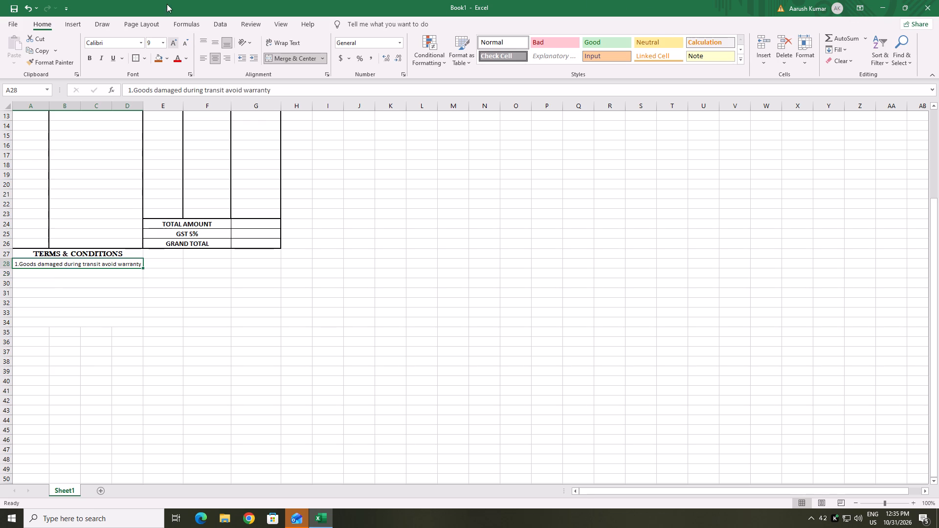
pyautogui.click(98, 274)
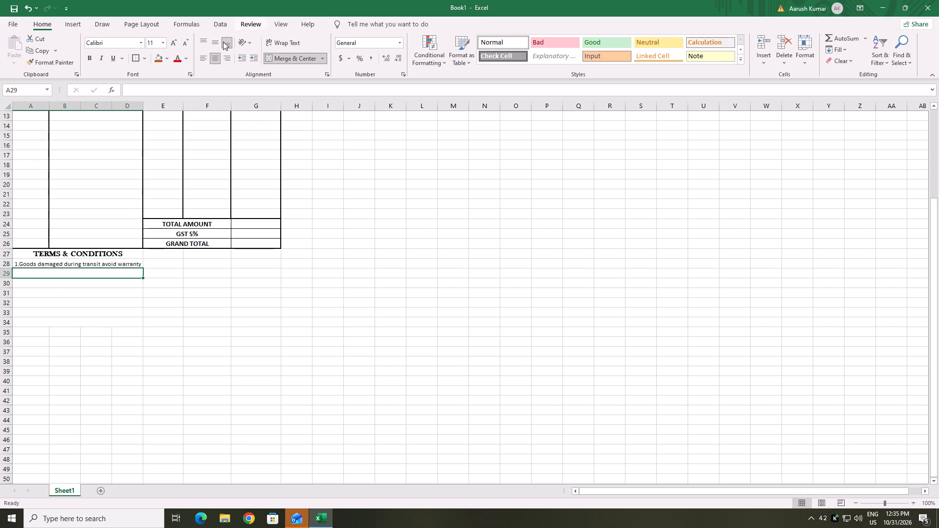
pyautogui.doubleClick(185, 42)
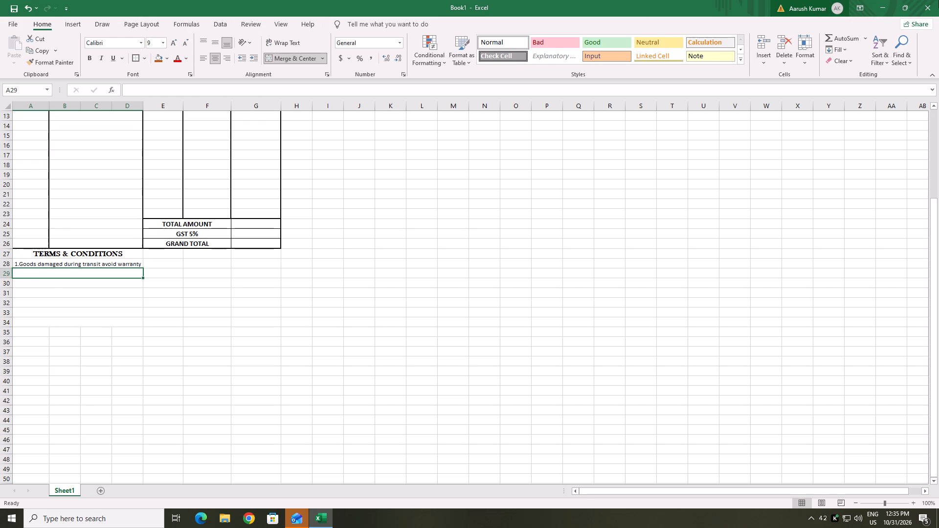
pyautogui.write('2.')
pyautogui.write('In')
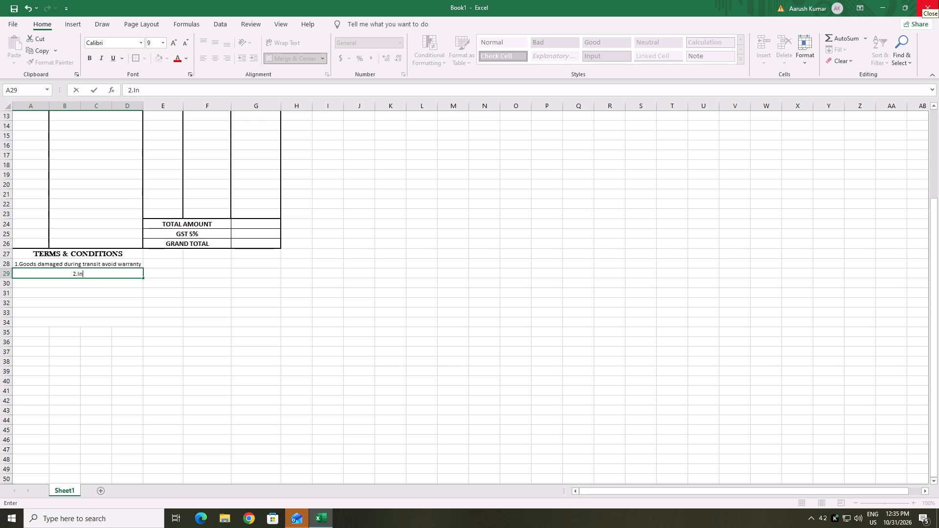
pyautogui.press('space')
pyautogui.write('case of product')
pyautogui.press('space')
pyautogui.write('malfunc')
pyautogui.write('tio')
pyautogui.write('n,')
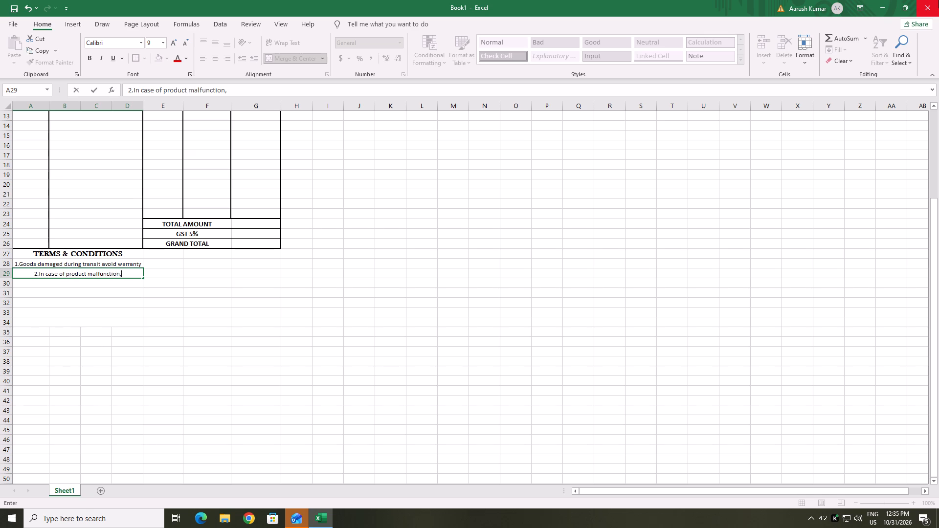
pyautogui.press('space')
pyautogui.write('you')
pyautogui.press('space')
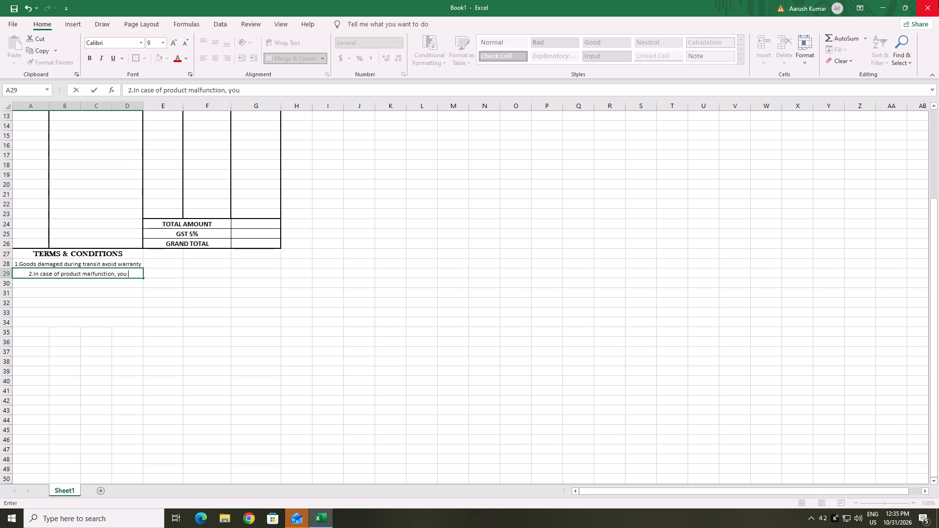
pyautogui.write('will')
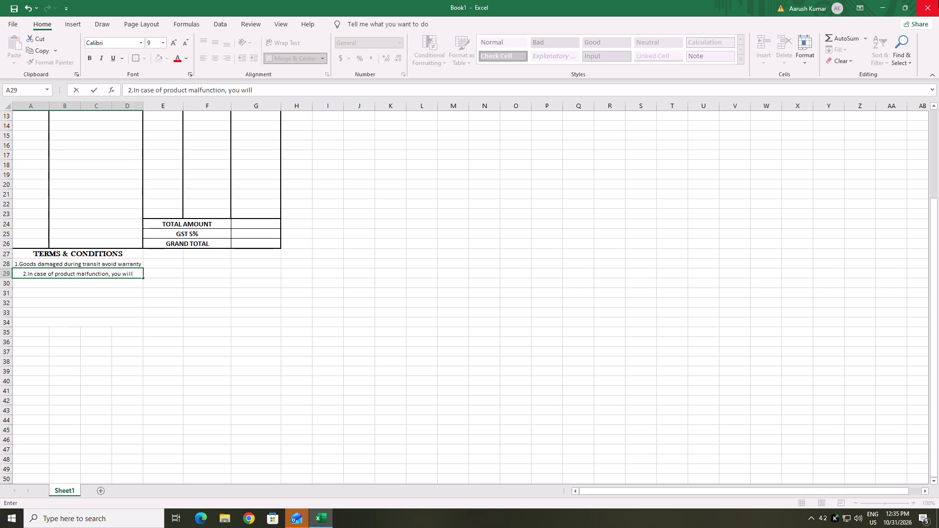
pyautogui.press('Down')
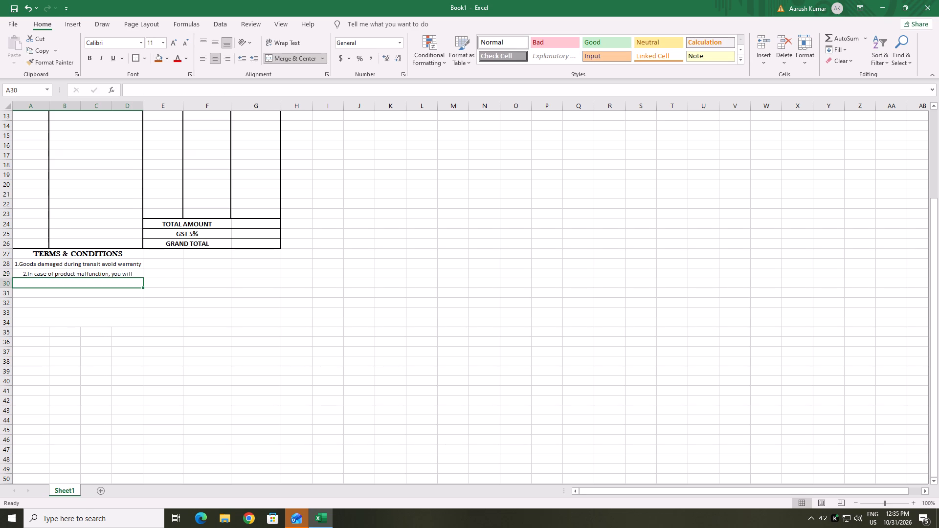
# Set the font size of the empty merged rows 30 to 34 in columns A to D to 9.
pyautogui.moveTo(33, 285); pyautogui.dragTo(45, 320)
pyautogui.doubleClick(189, 39)
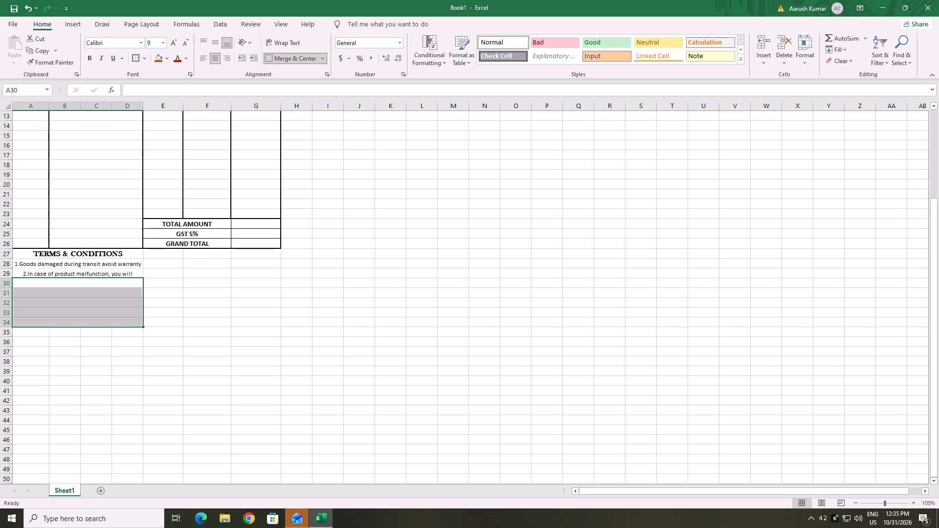
# Continue the second term in A30 with the text "have to go to the service center.".
pyautogui.click(42, 283)
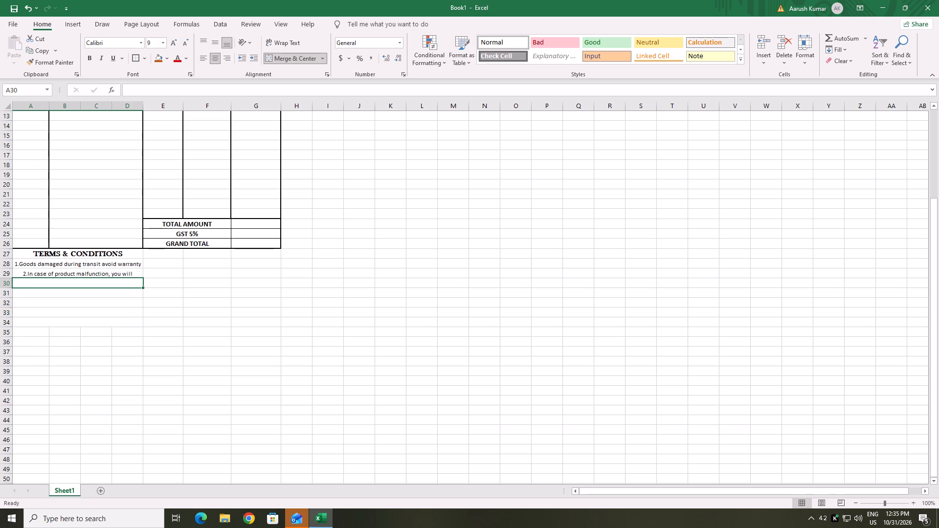
pyautogui.write('ha')
pyautogui.write('ve to')
pyautogui.press('space')
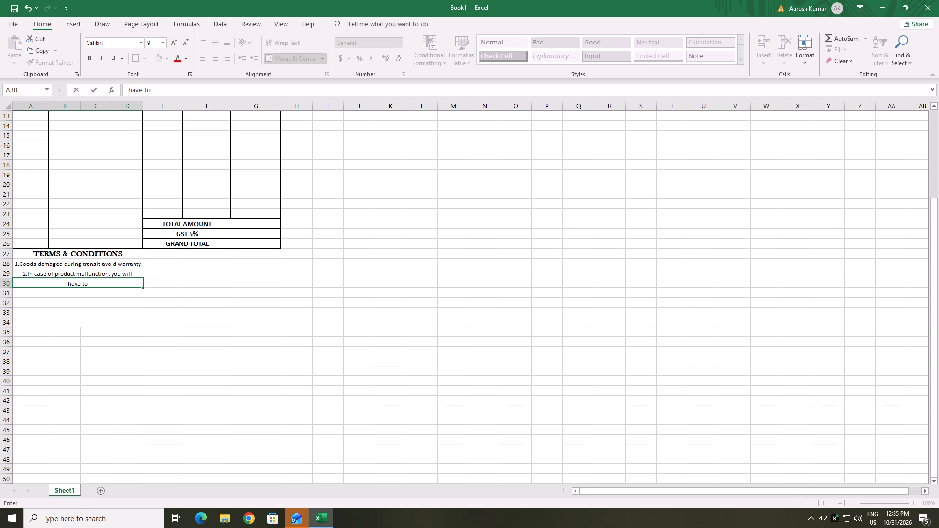
pyautogui.write('go to the service')
pyautogui.press('space')
pyautogui.write('center')
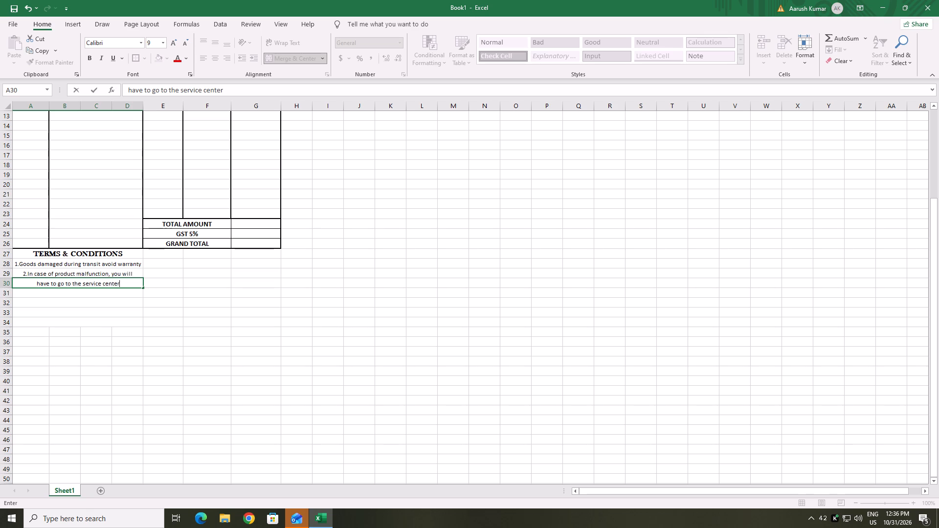
pyautogui.press('.')
pyautogui.press('Down')
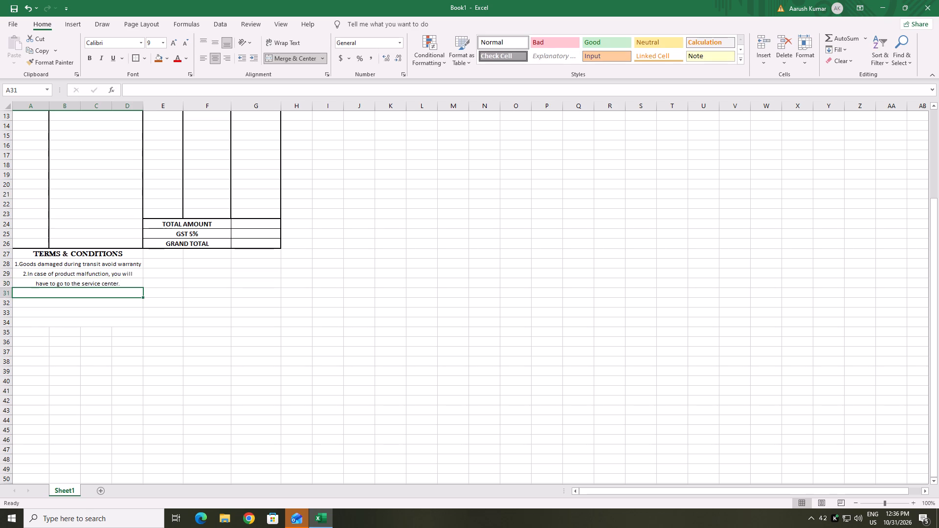
# Enter the third term "3.90 days limited warranty unless otherwise stated" in A31.
pyautogui.press('3')
pyautogui.press('.')
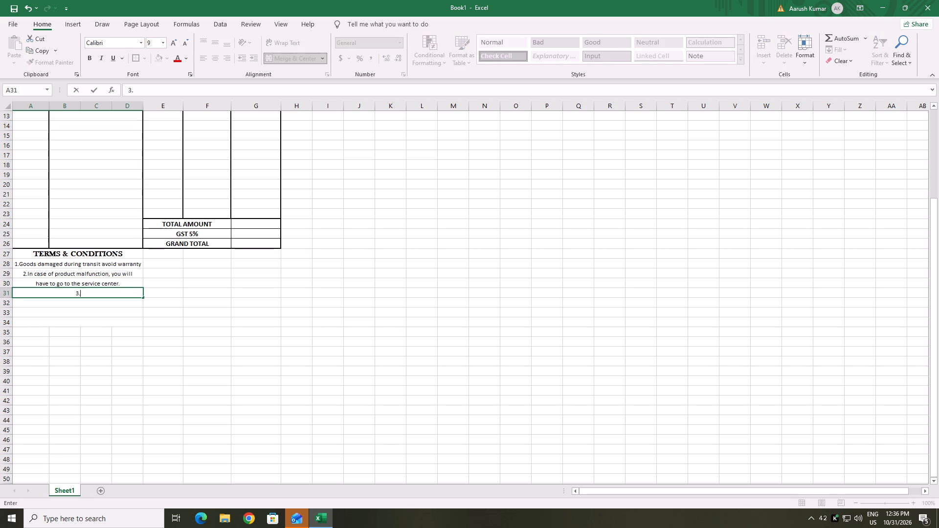
pyautogui.write('90')
pyautogui.press('space')
pyautogui.write('days')
pyautogui.press('space')
pyautogui.press('l')
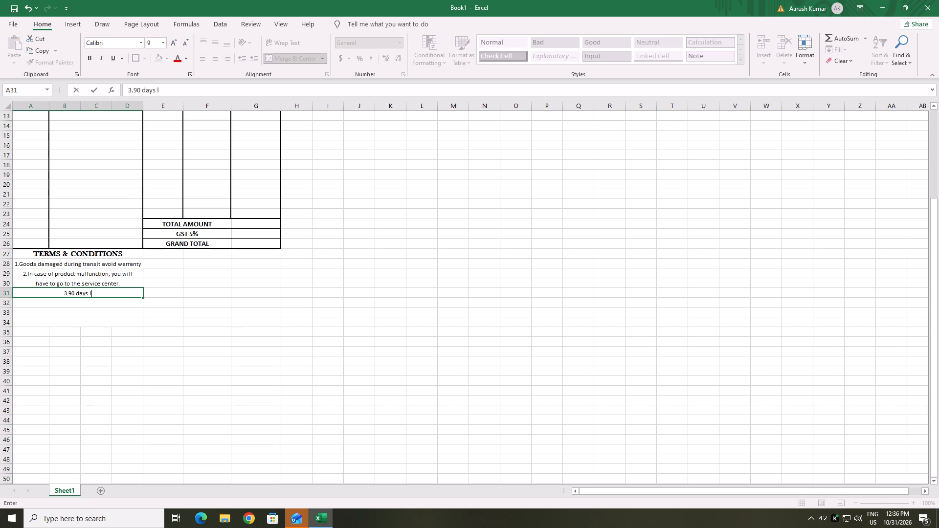
pyautogui.write('imited')
pyautogui.press('space')
pyautogui.write('warranty unless otherwis')
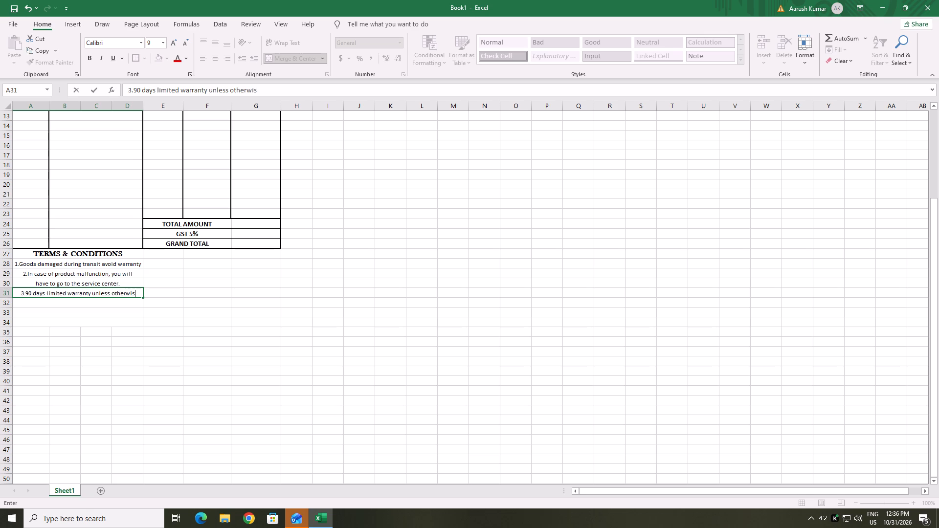
pyautogui.press('e')
pyautogui.press('space')
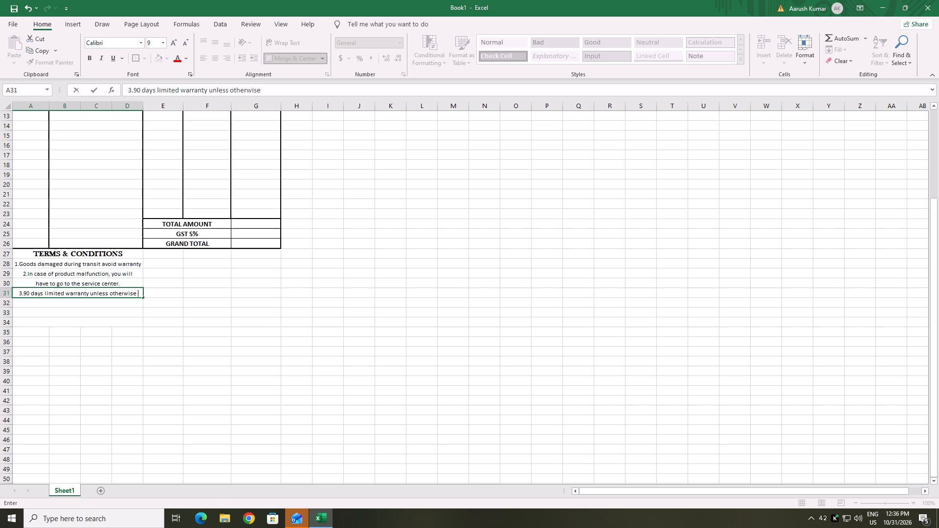
pyautogui.write('stat')
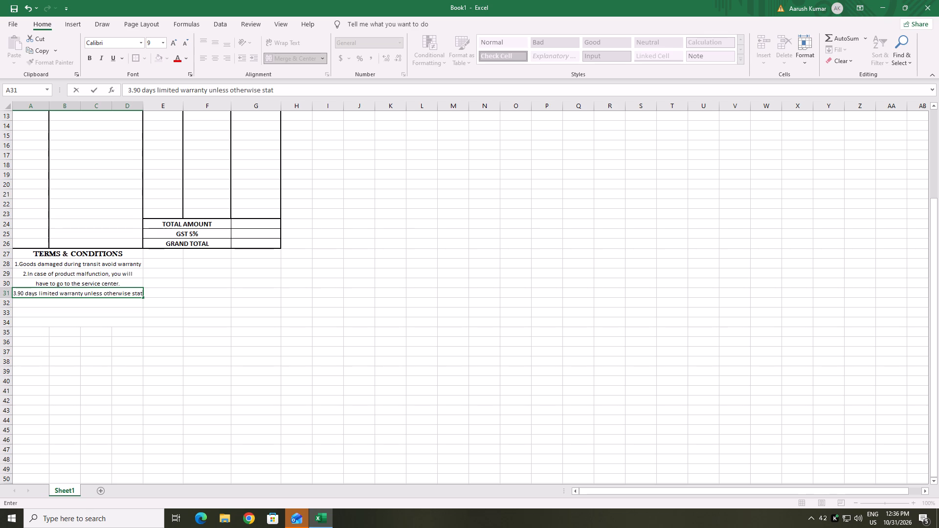
pyautogui.write('es')
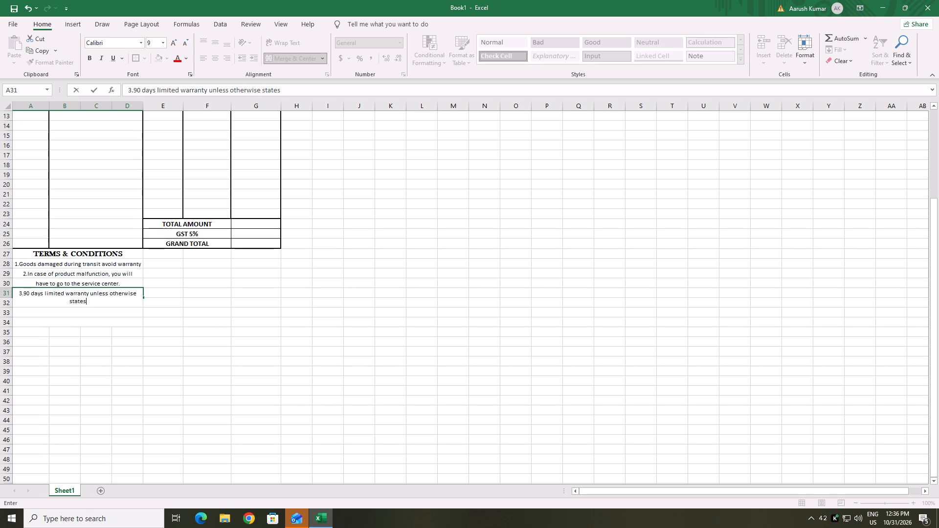
pyautogui.press('BackSpace')
pyautogui.press('d')
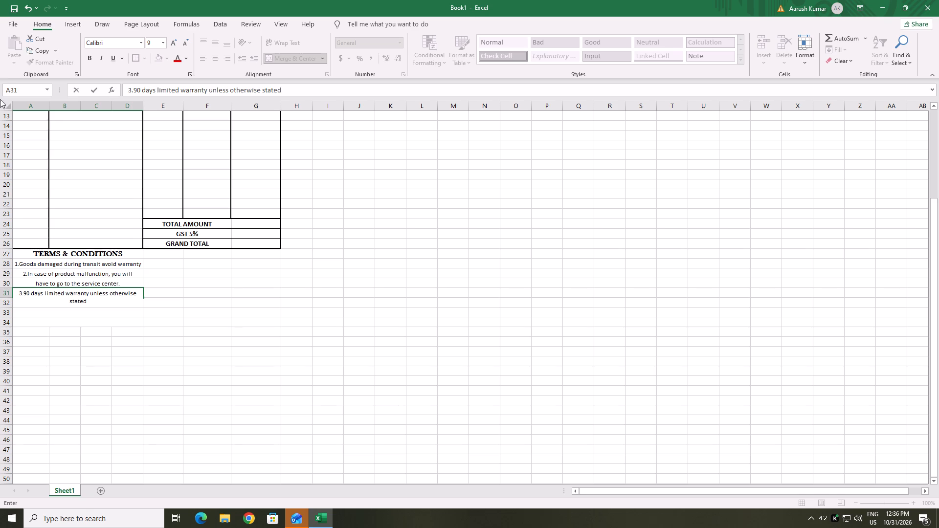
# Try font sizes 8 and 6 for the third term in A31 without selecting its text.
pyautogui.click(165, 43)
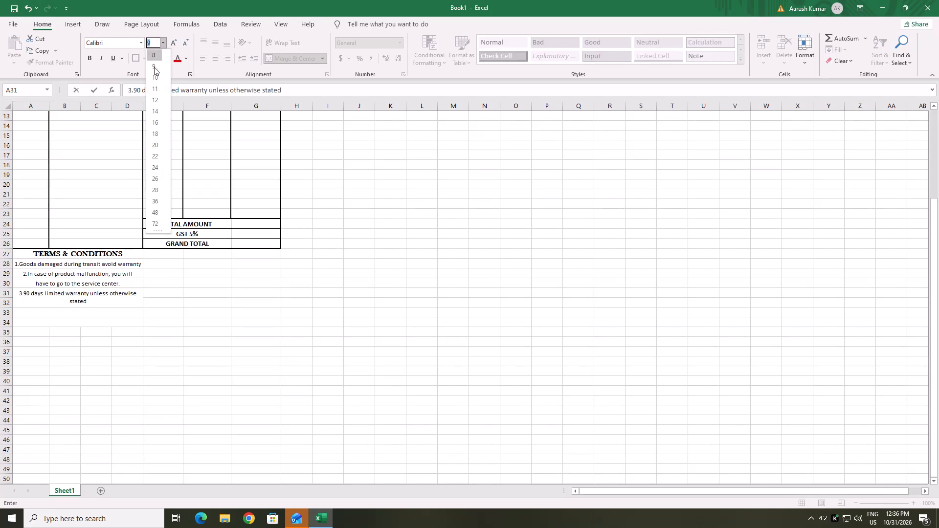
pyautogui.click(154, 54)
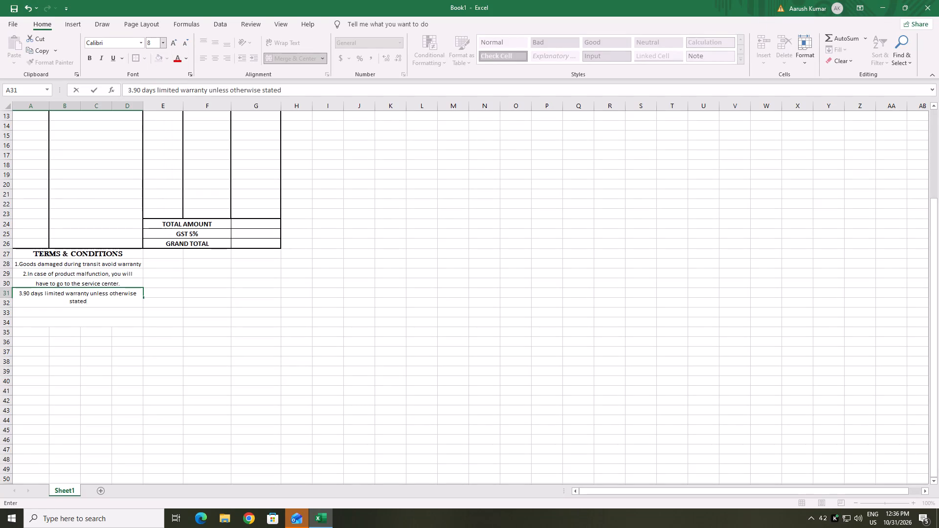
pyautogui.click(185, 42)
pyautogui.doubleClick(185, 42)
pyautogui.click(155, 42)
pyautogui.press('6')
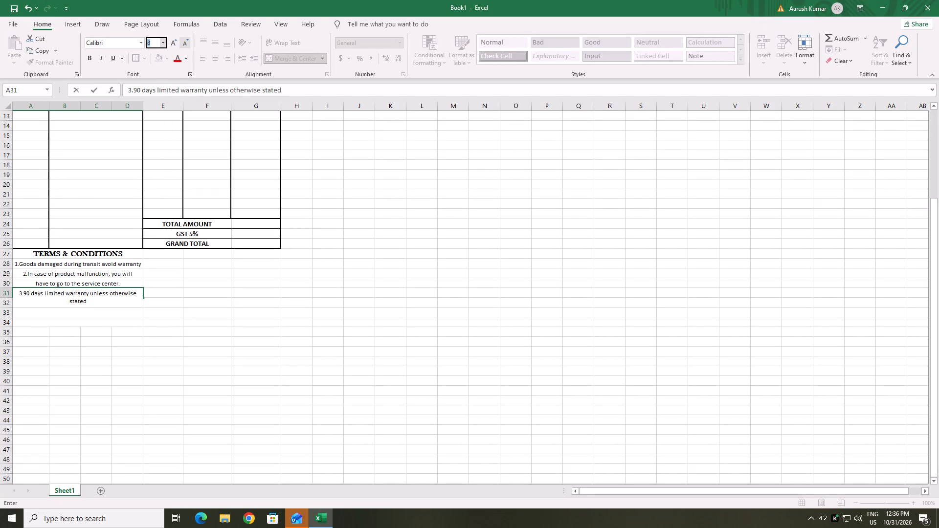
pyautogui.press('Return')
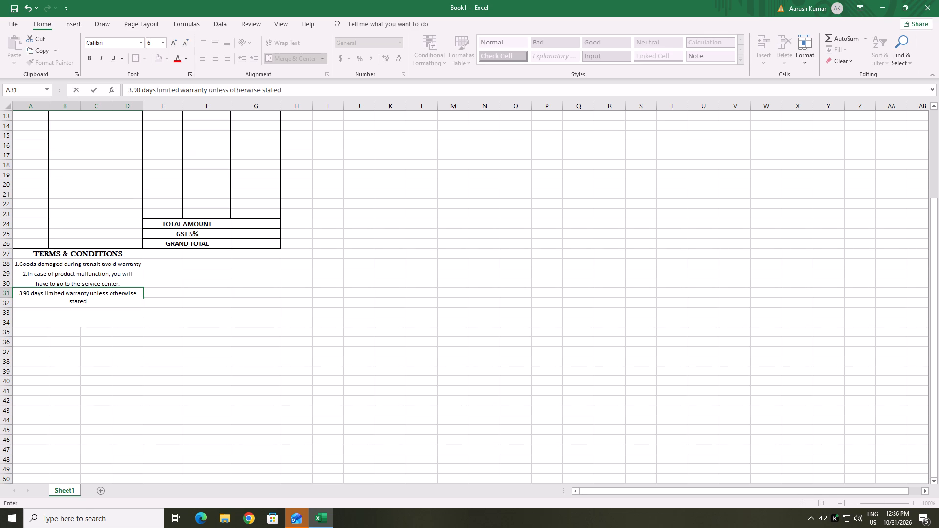
# Set the font size of the third term's whole text in A31 to 8.
pyautogui.moveTo(88, 301); pyautogui.dragTo(17, 296)
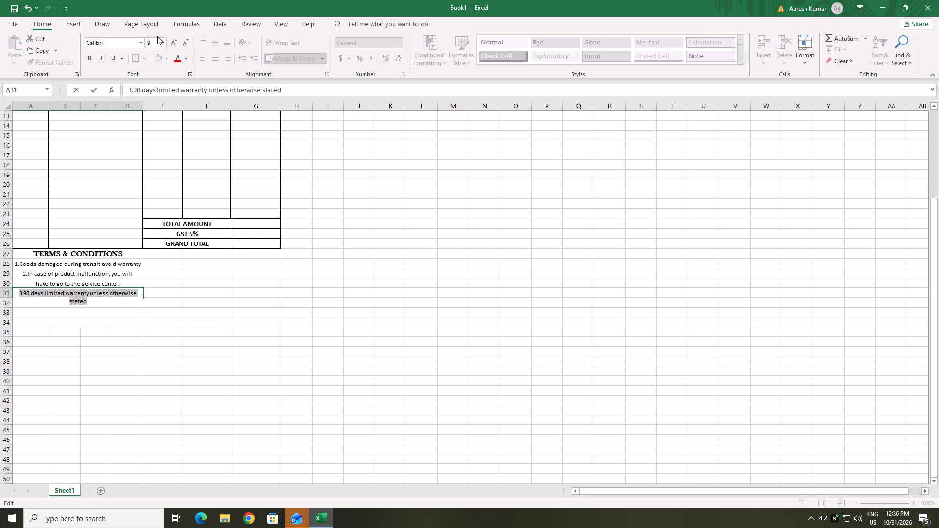
pyautogui.click(165, 44)
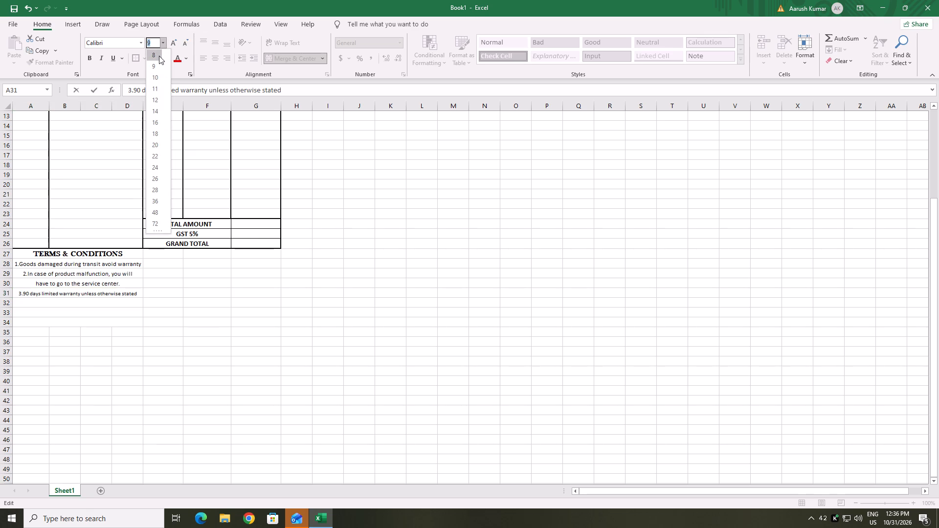
pyautogui.click(159, 56)
pyautogui.click(57, 301)
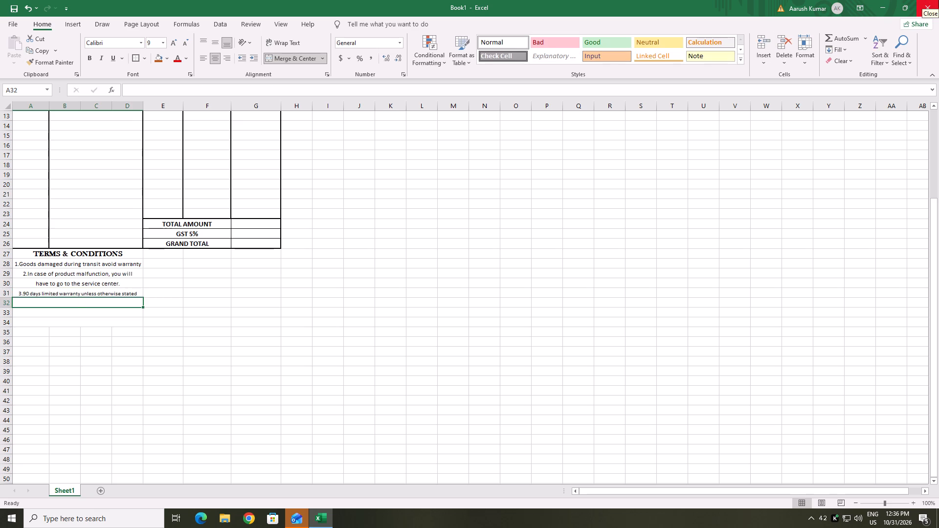
# Enter the fourth term "4.Exchange the same item only in 3 days" in A32.
pyautogui.press('4')
pyautogui.press('.')
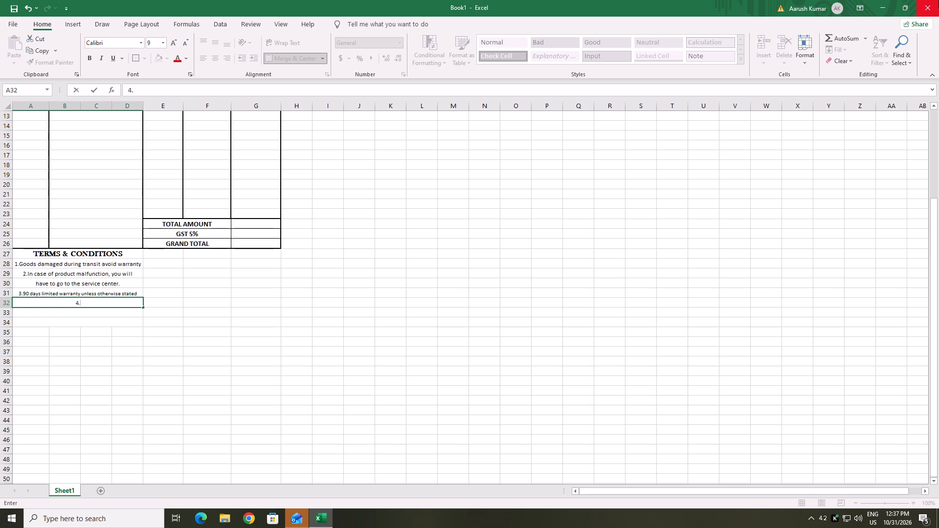
pyautogui.hotkey('shift', 'e')
pyautogui.write('xcgan')
pyautogui.press('BackSpace')
pyautogui.press('BackSpace')
pyautogui.press('BackSpace')
pyautogui.write('hange')
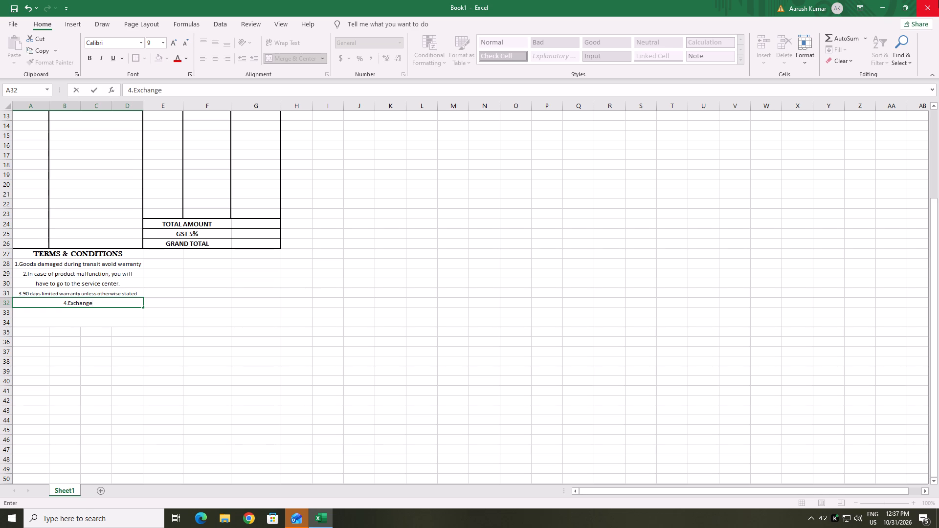
pyautogui.press('space')
pyautogui.write('the same item')
pyautogui.press('space')
pyautogui.write('only in')
pyautogui.press('space')
pyautogui.press('3')
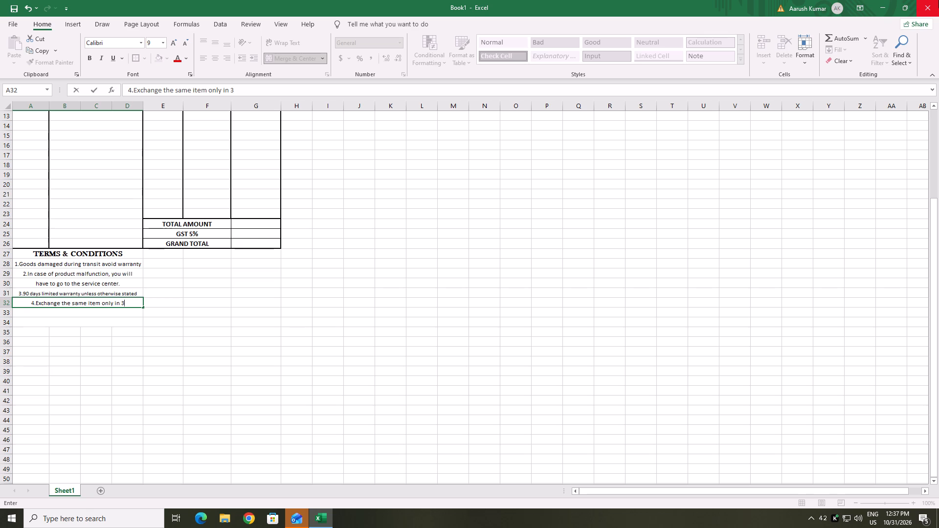
pyautogui.press('space')
pyautogui.write('days')
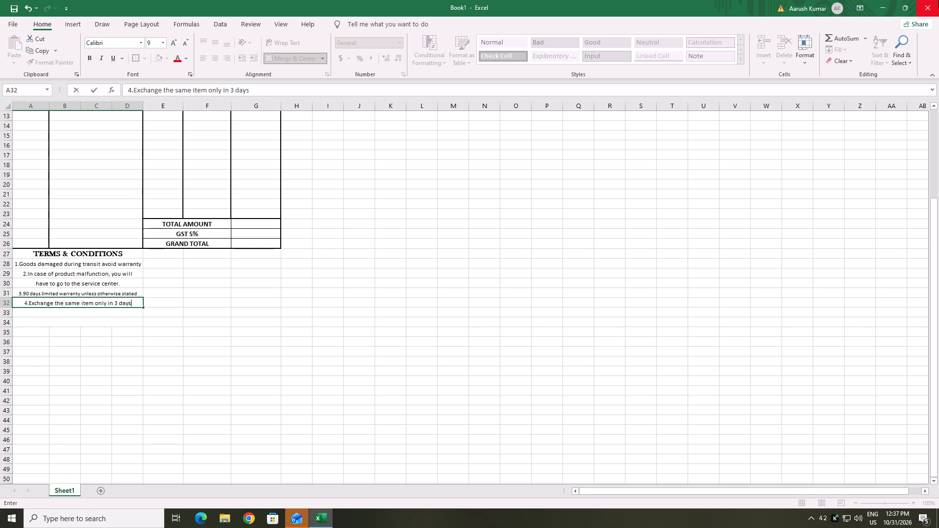
pyautogui.press('Down')
# Continue the fourth term in A33 with the text "and bring the invoice together".
pyautogui.write('and bring the l')
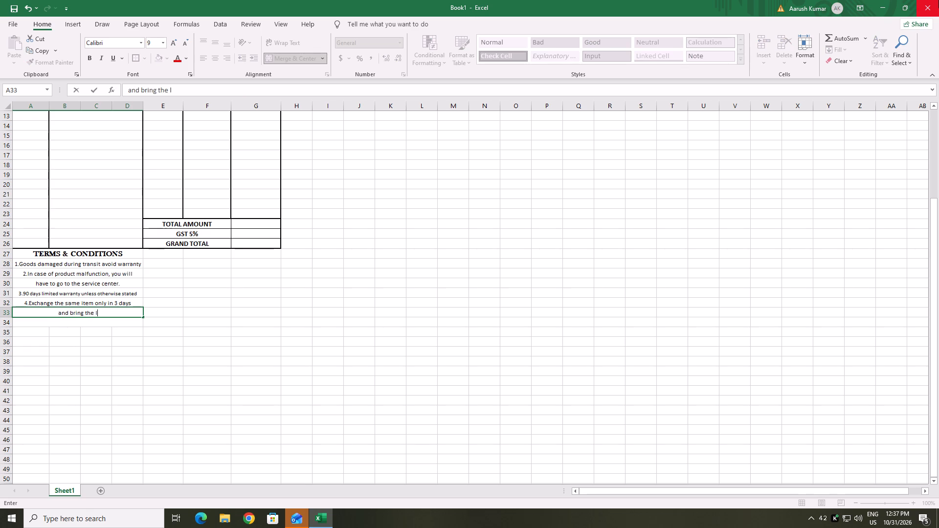
pyautogui.press('BackSpace')
pyautogui.write('inc')
pyautogui.write('oice')
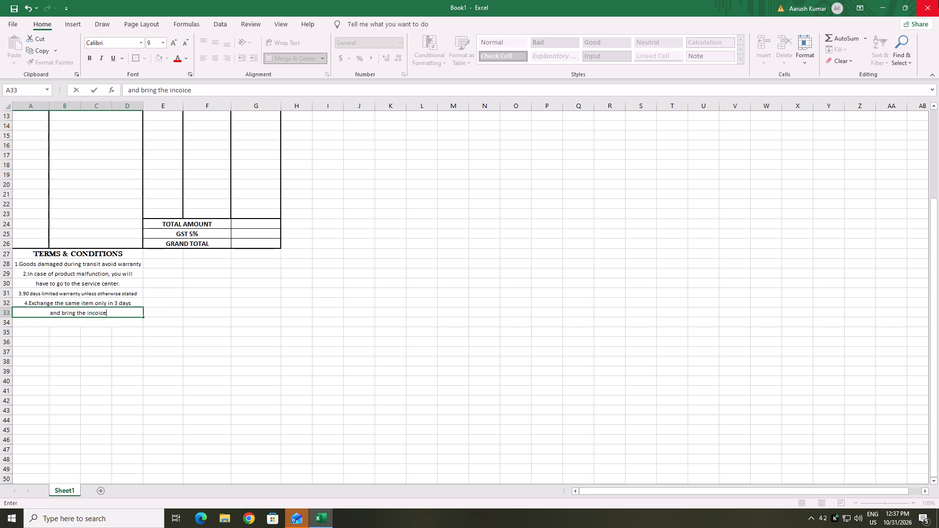
pyautogui.press('space')
pyautogui.press('BackSpace')
pyautogui.press('BackSpace')
pyautogui.press('BackSpace')
pyautogui.press('BackSpace')
pyautogui.press('BackSpace')
pyautogui.press('BackSpace')
pyautogui.write('voice together')
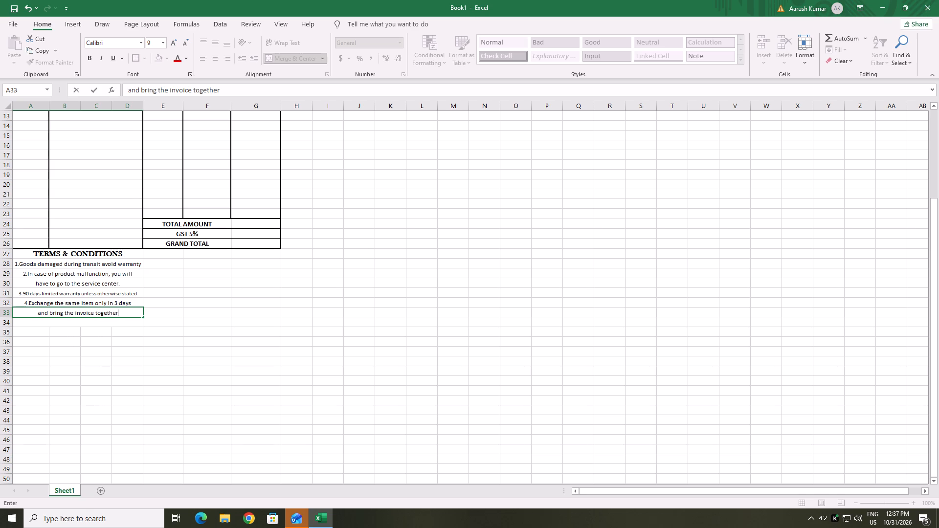
# Left-align the terms text in rows 28 to 33, keeping it bottom-aligned vertically.
pyautogui.click(52, 301)
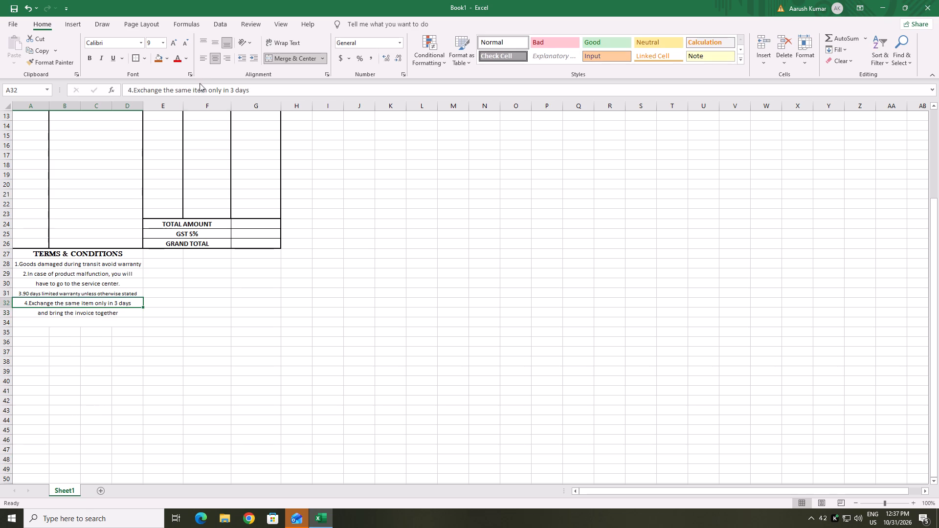
pyautogui.click(208, 45)
pyautogui.click(228, 40)
pyautogui.click(203, 61)
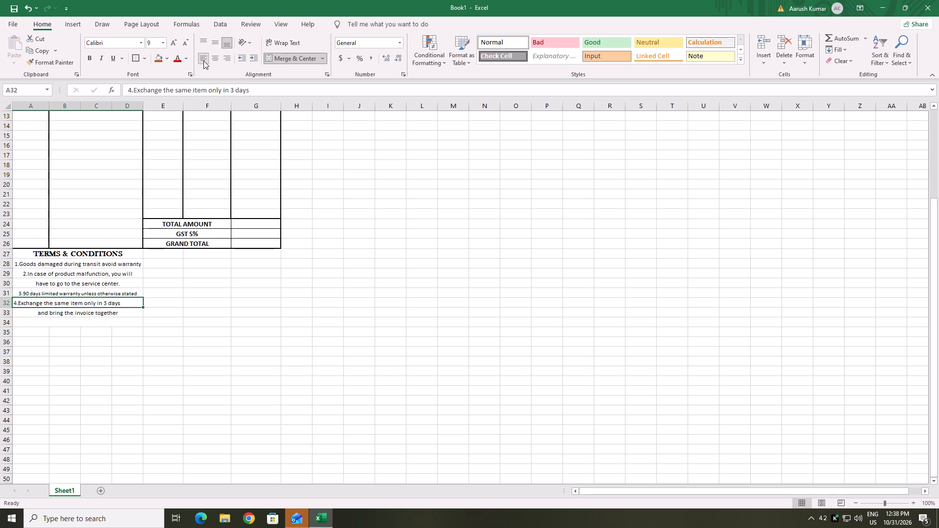
pyautogui.moveTo(21, 264); pyautogui.dragTo(40, 317)
pyautogui.click(204, 61)
pyautogui.click(223, 282)
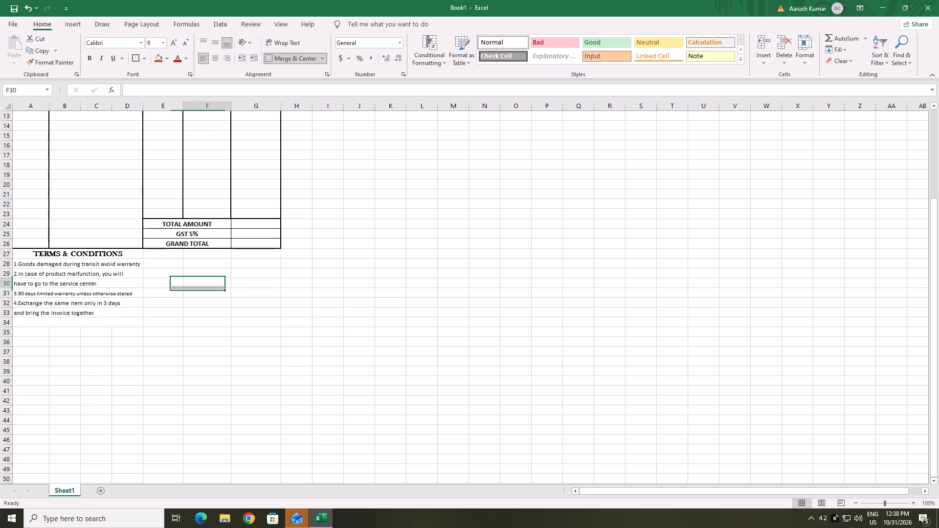
# Center the continuation lines of the second and fourth terms in A30 and A33 horizontally.
pyautogui.click(73, 286)
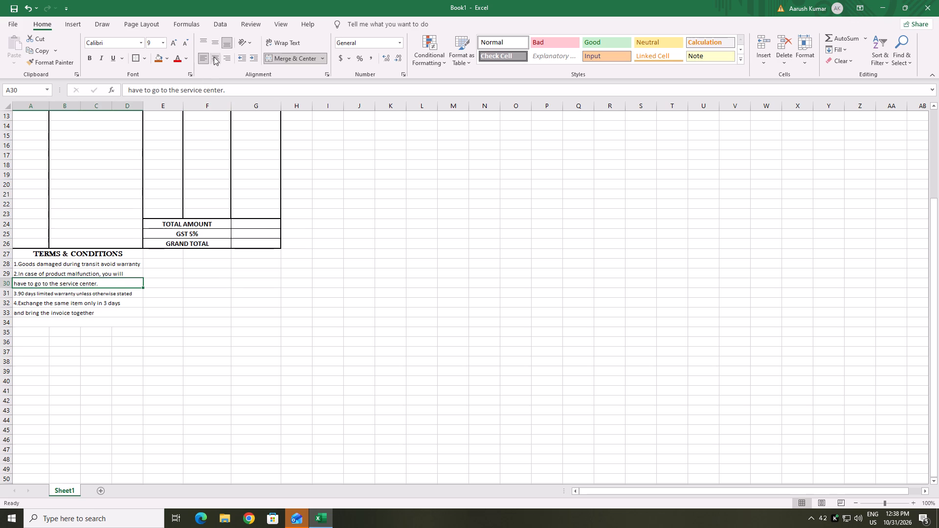
pyautogui.click(214, 57)
pyautogui.click(202, 281)
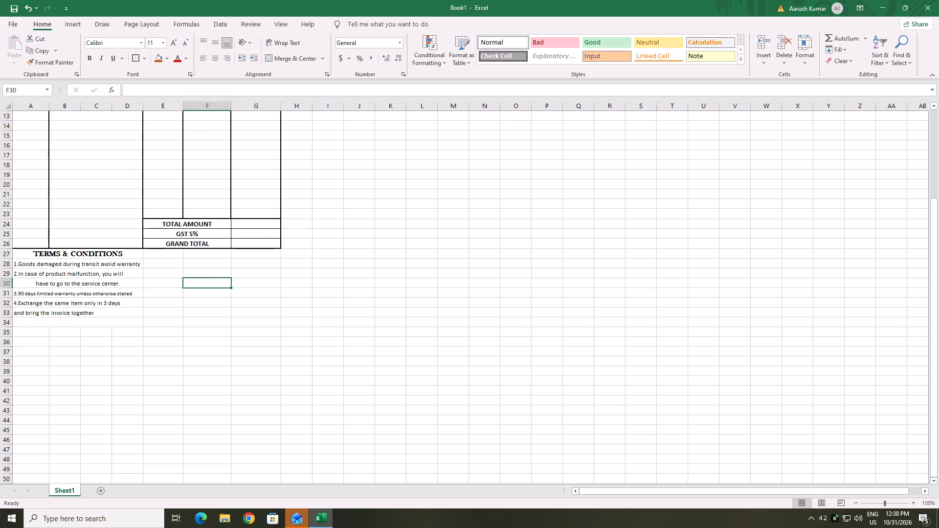
pyautogui.click(81, 313)
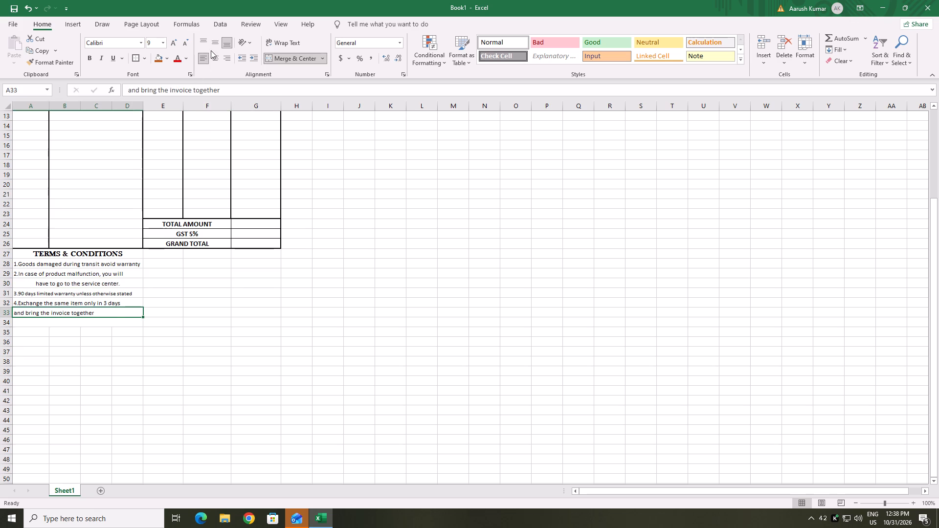
pyautogui.click(213, 57)
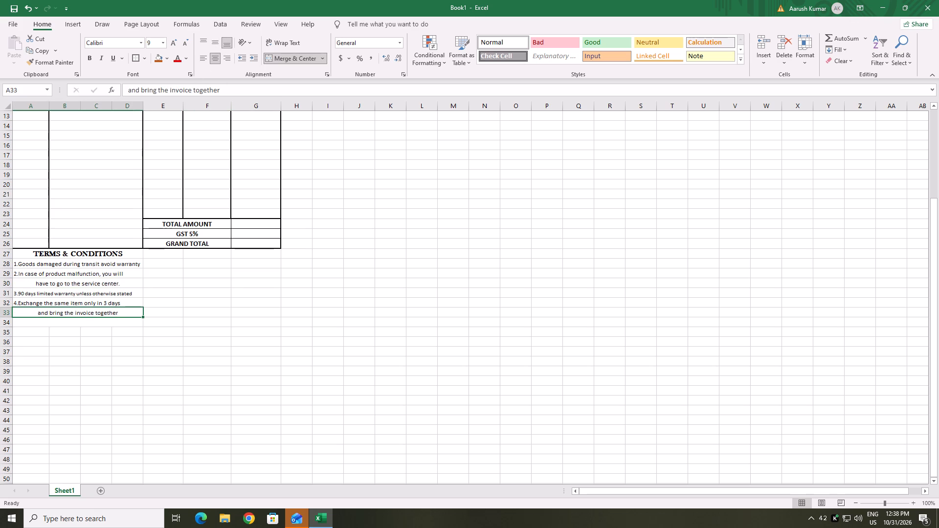
pyautogui.click(274, 280)
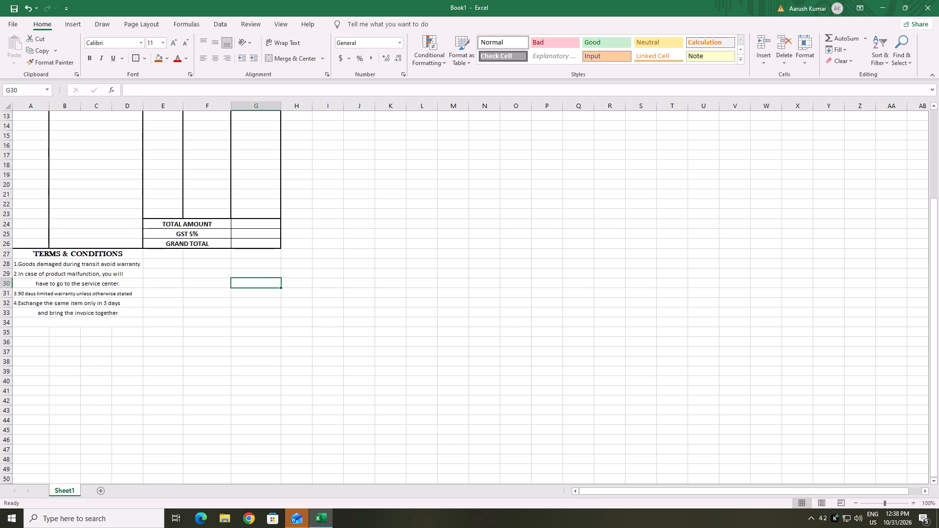
# Apply a thick outside border around the terms and conditions block, A27 to D34.
pyautogui.scroll(-2, 496, 356)
pyautogui.scroll(5, 496, 356)
pyautogui.scroll(4, 527, 405)
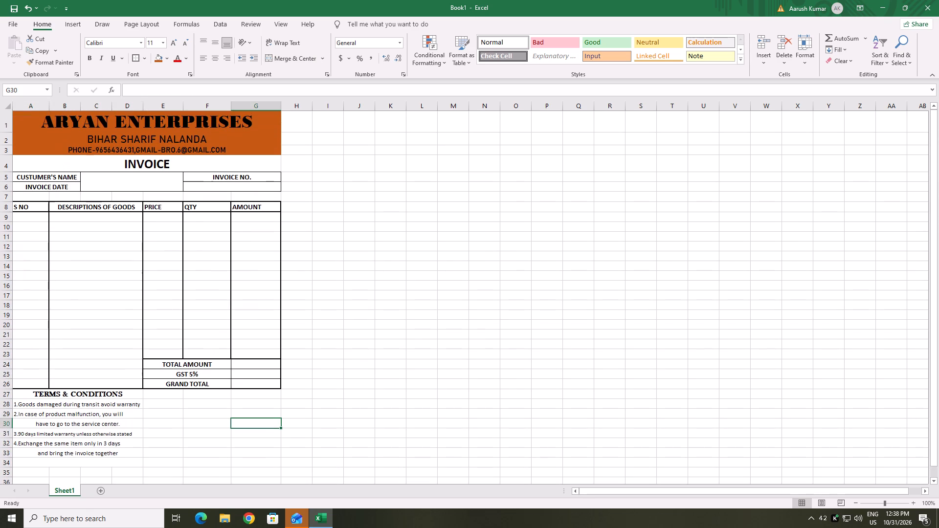
pyautogui.scroll(2, 526, 403)
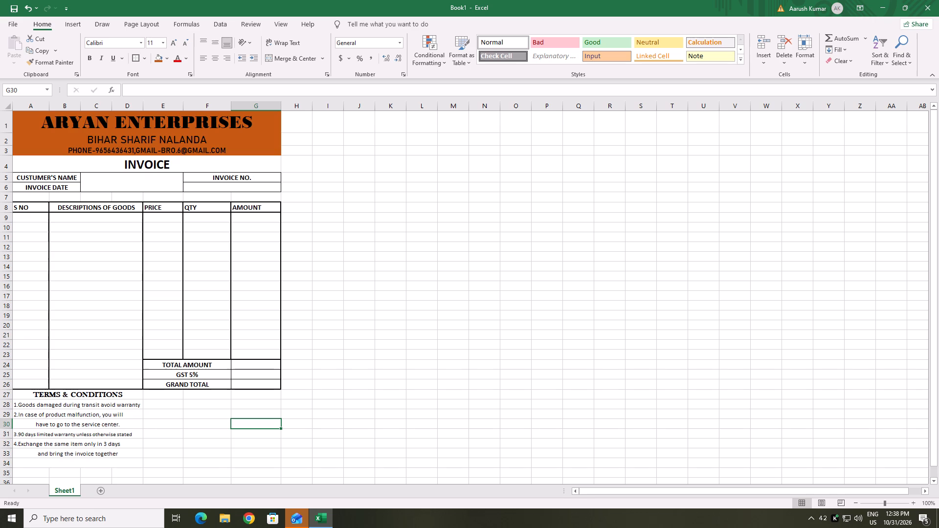
pyautogui.moveTo(23, 396); pyautogui.dragTo(89, 463)
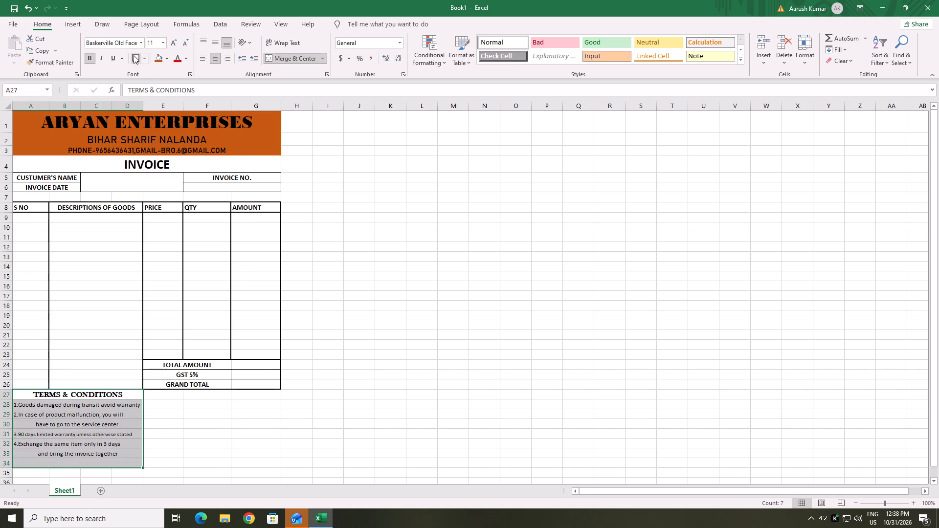
pyautogui.click(142, 60)
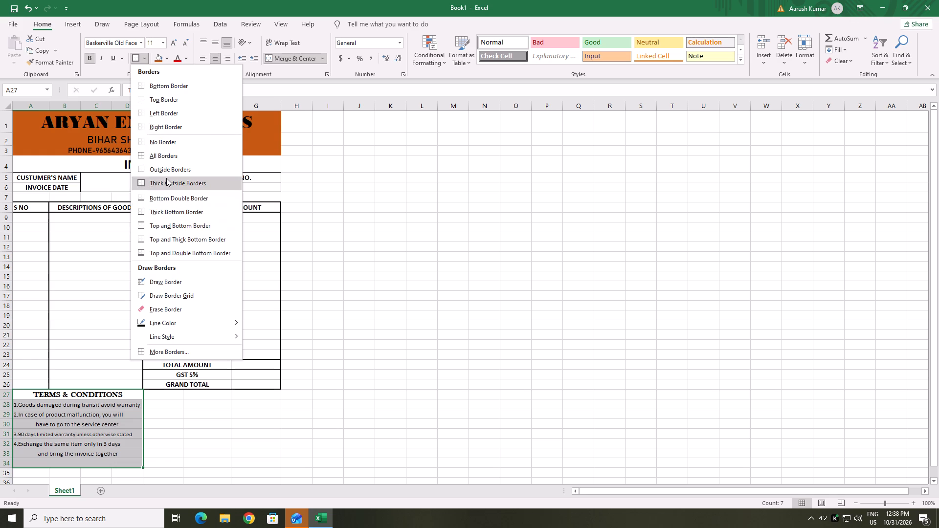
pyautogui.click(166, 178)
pyautogui.click(161, 411)
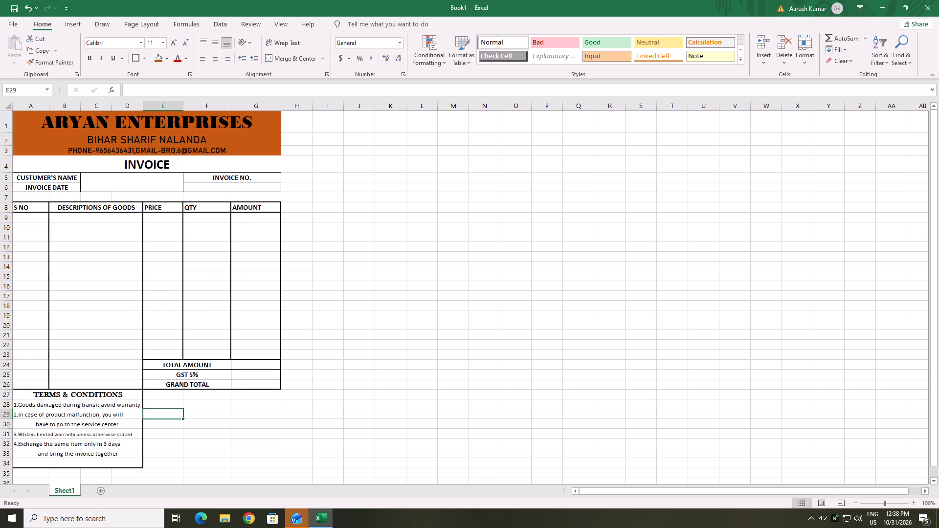
# Merge and center cells E28 to G28 beside the first term.
pyautogui.click(167, 409)
pyautogui.moveTo(163, 415); pyautogui.dragTo(225, 415)
pyautogui.click(197, 406)
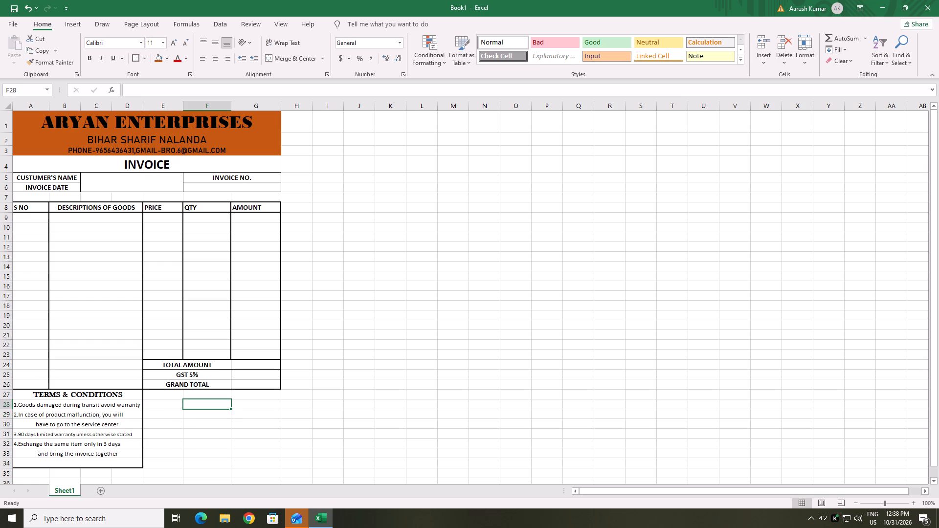
pyautogui.moveTo(159, 407); pyautogui.dragTo(264, 402)
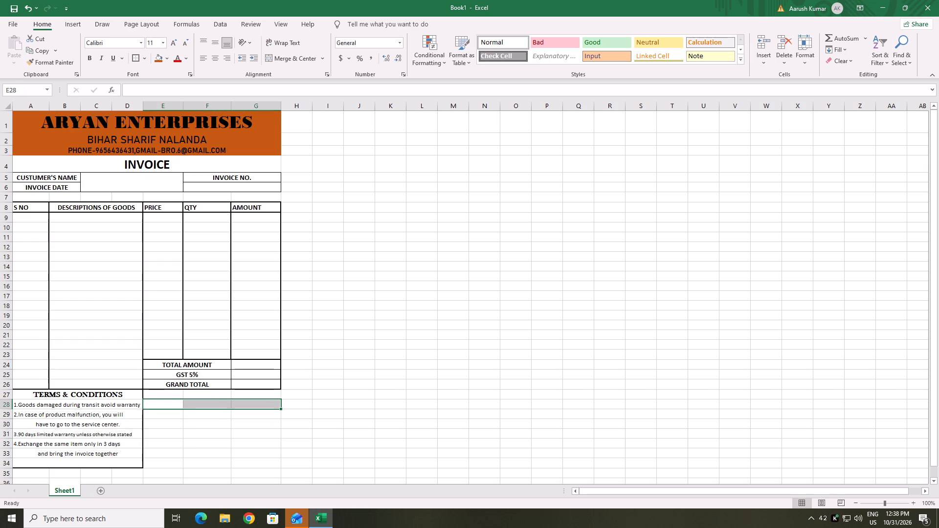
pyautogui.click(285, 56)
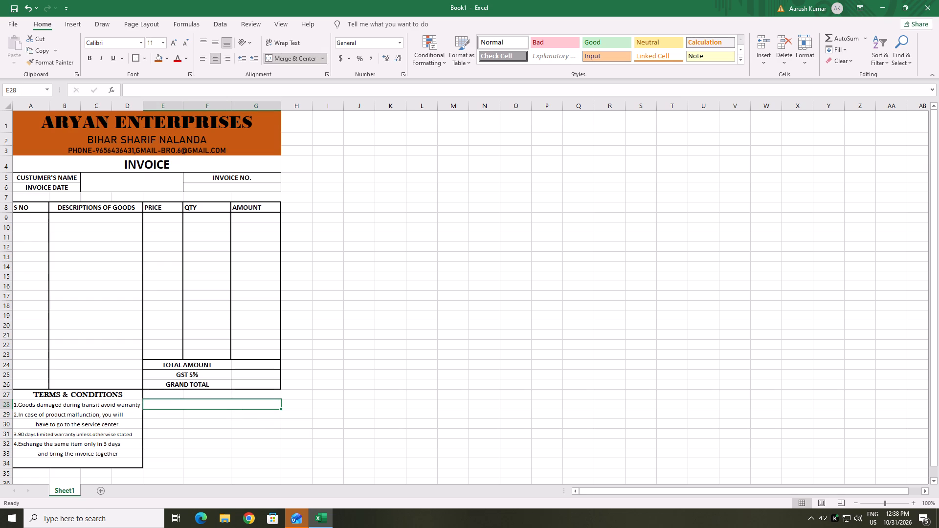
# Enter the signature label "AUTHORISED SIGN" in the merged cell E28.
pyautogui.hotkey('shift', 'a')
pyautogui.write('utho')
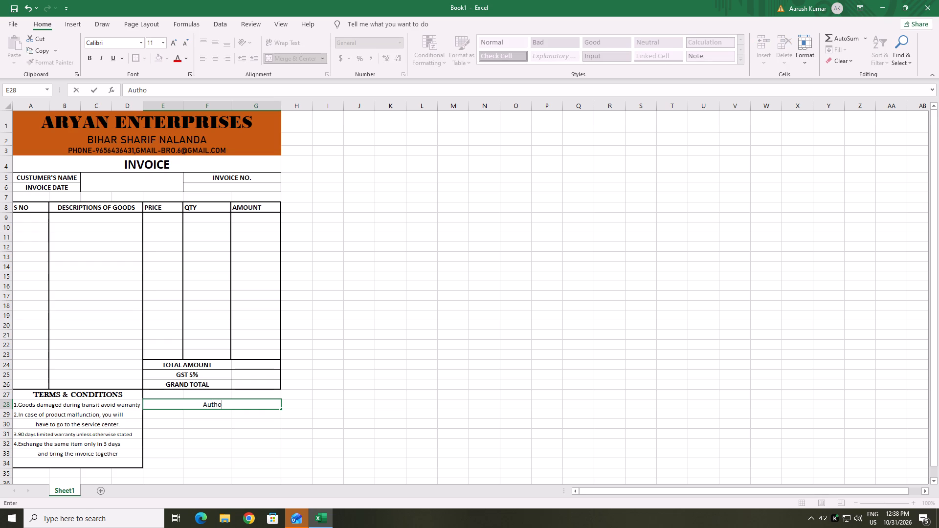
pyautogui.press('BackSpace')
pyautogui.press('BackSpace')
pyautogui.press('BackSpace')
pyautogui.press('BackSpace')
pyautogui.write('UTHO')
pyautogui.write('RIS')
pyautogui.write('ED SIGN')
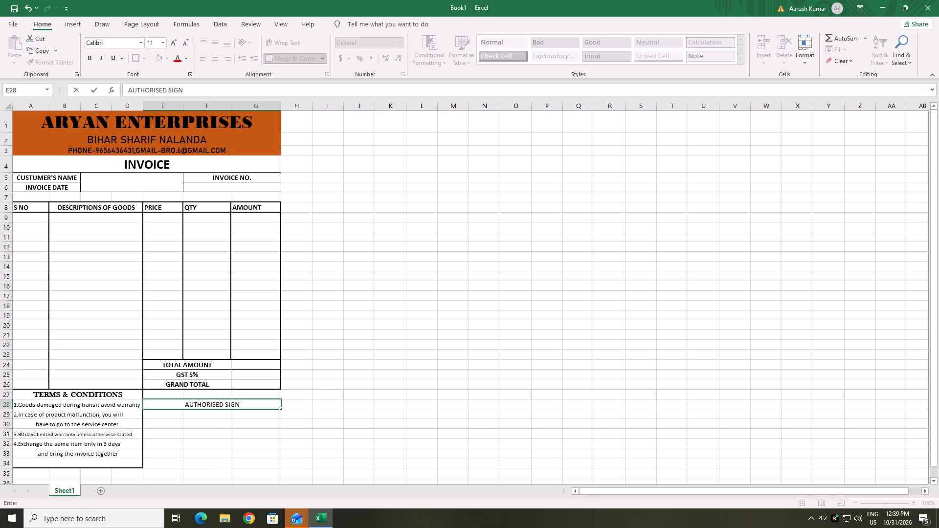
pyautogui.moveTo(242, 409); pyautogui.dragTo(238, 408)
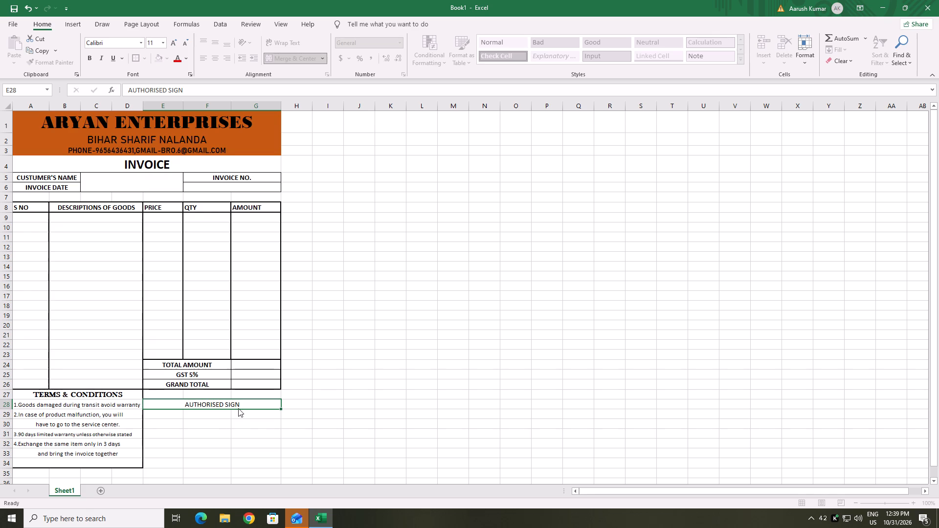
# Make the whole "AUTHORISED SIGN" label text in E28 bold.
pyautogui.moveTo(238, 408); pyautogui.dragTo(249, 404)
pyautogui.click(239, 404)
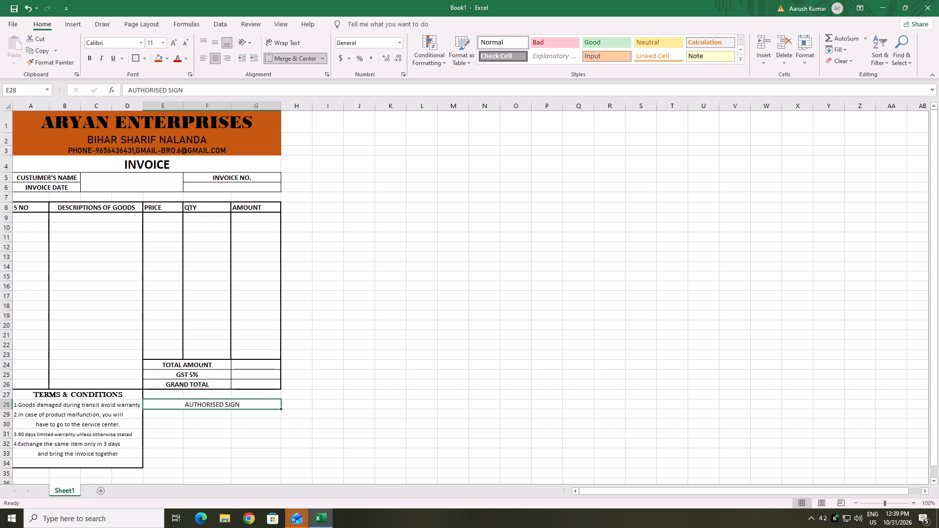
pyautogui.click(240, 406)
pyautogui.click(224, 404)
pyautogui.moveTo(183, 88); pyautogui.dragTo(94, 97)
pyautogui.click(91, 56)
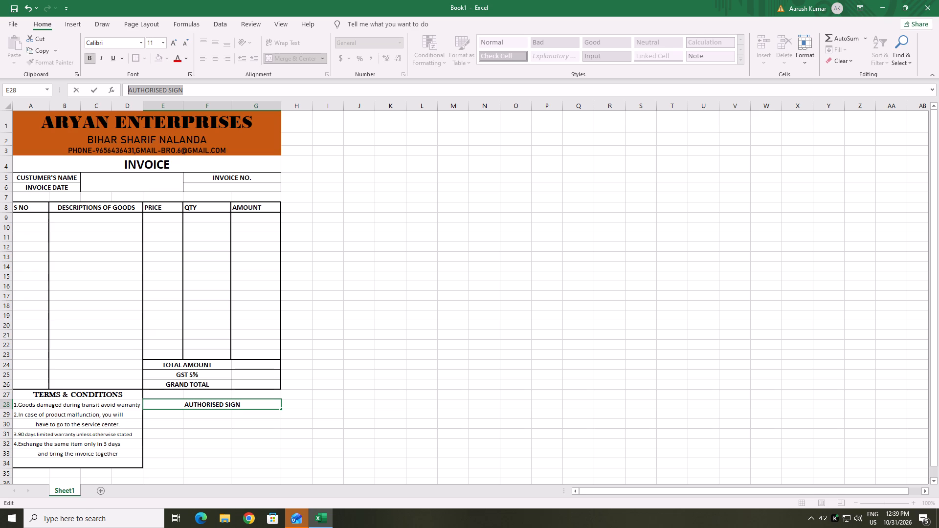
pyautogui.click(318, 390)
# Apply a thick outside border around the signature block, E27 to G34.
pyautogui.scroll(-1, 239, 427)
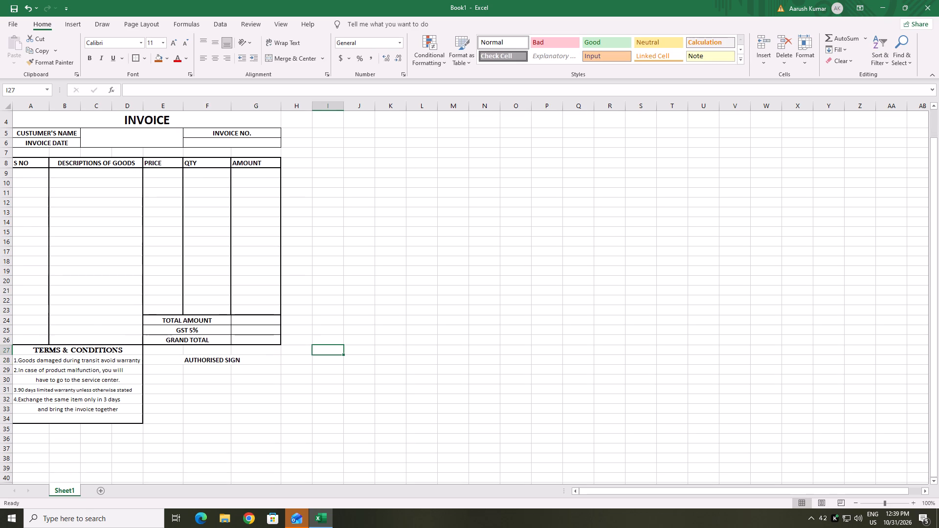
pyautogui.moveTo(169, 350); pyautogui.dragTo(246, 416)
pyautogui.click(136, 61)
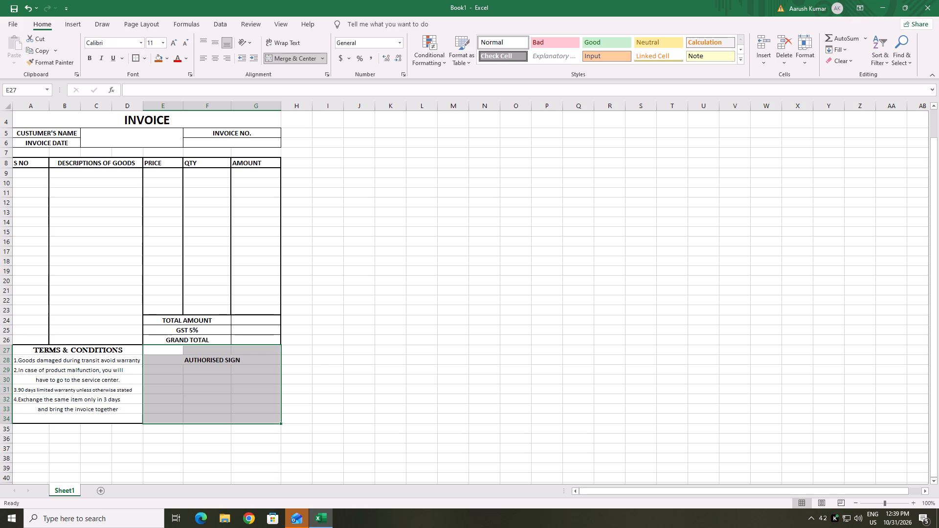
pyautogui.click(422, 301)
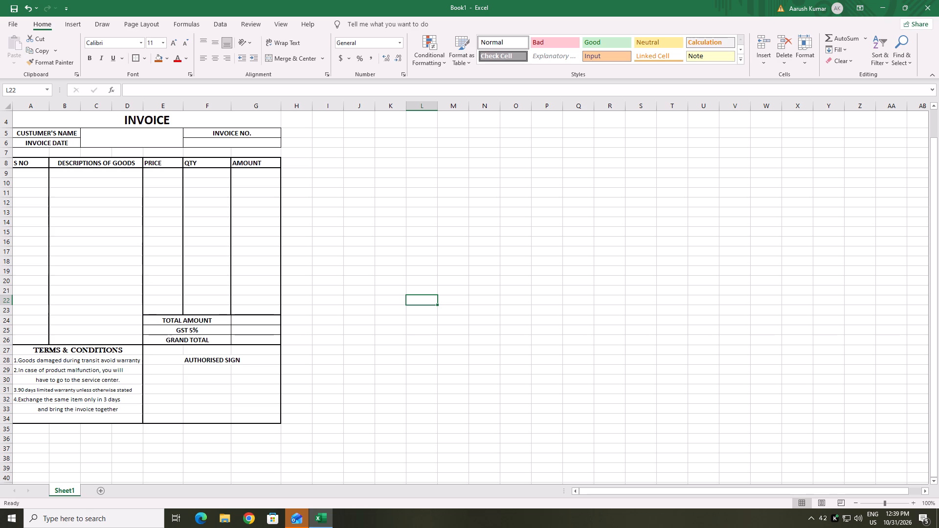
# Check how the invoice fits the page in the print preview, and return to the sheet.
pyautogui.scroll(-2, 476, 359)
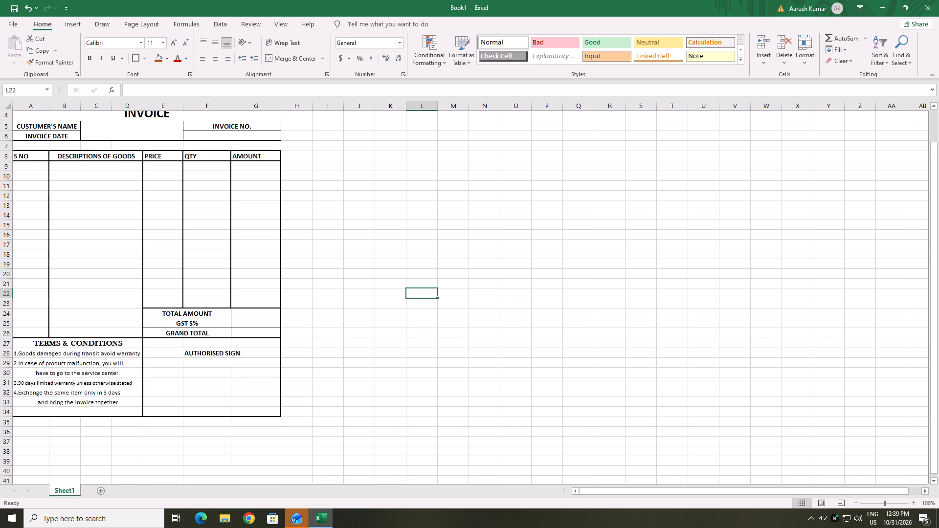
pyautogui.scroll(-1, 476, 359)
pyautogui.scroll(12, 475, 359)
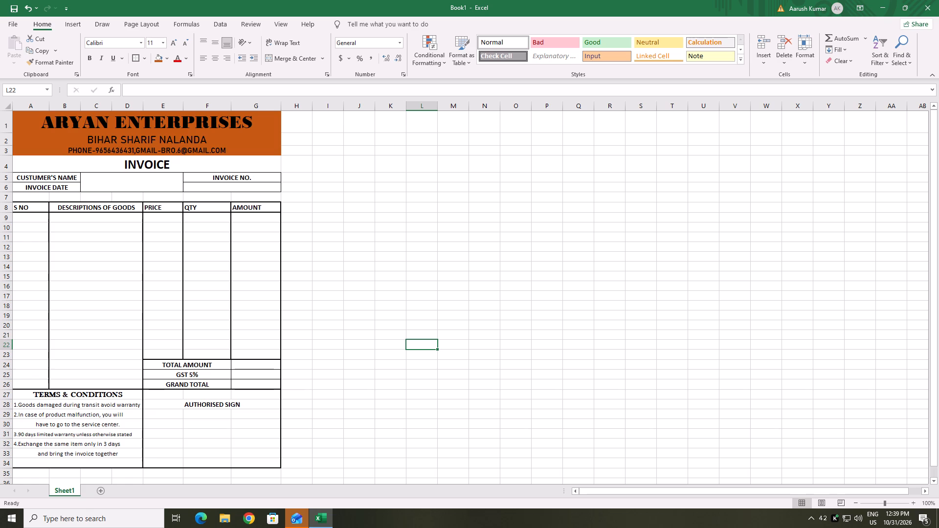
pyautogui.hotkey('ctrl', 'F2')
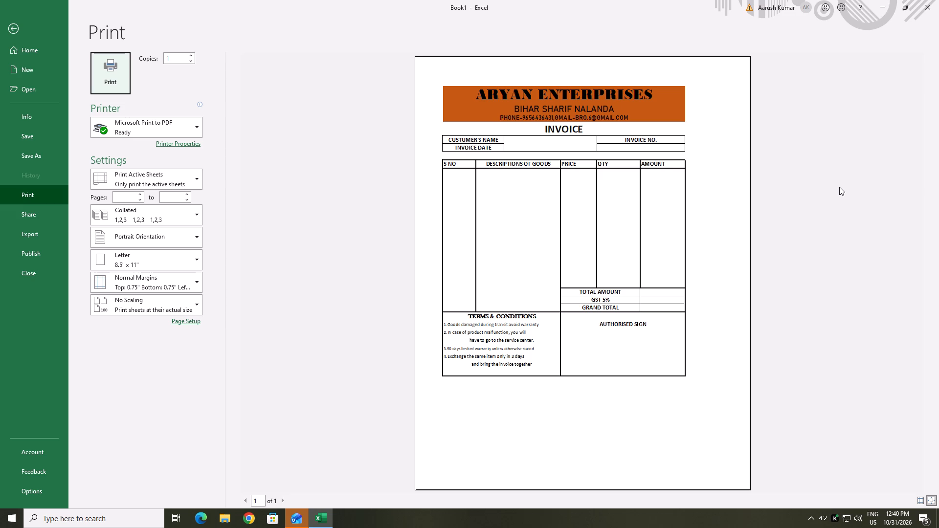
pyautogui.press('Escape')
# Fill the footer band A35 to G36 below the terms and signature blocks with the heading's dark orange.
pyautogui.scroll(-4, 269, 398)
pyautogui.moveTo(29, 335); pyautogui.dragTo(139, 354)
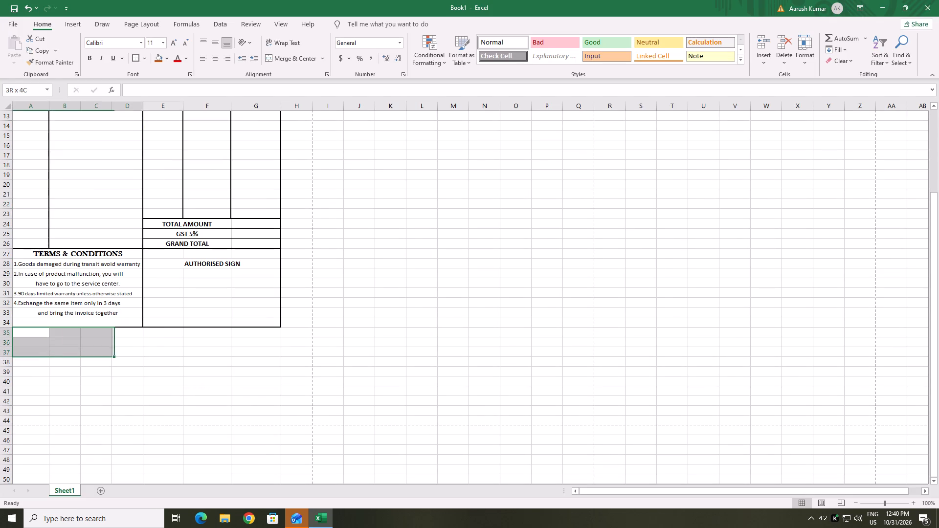
pyautogui.moveTo(139, 354); pyautogui.dragTo(203, 352)
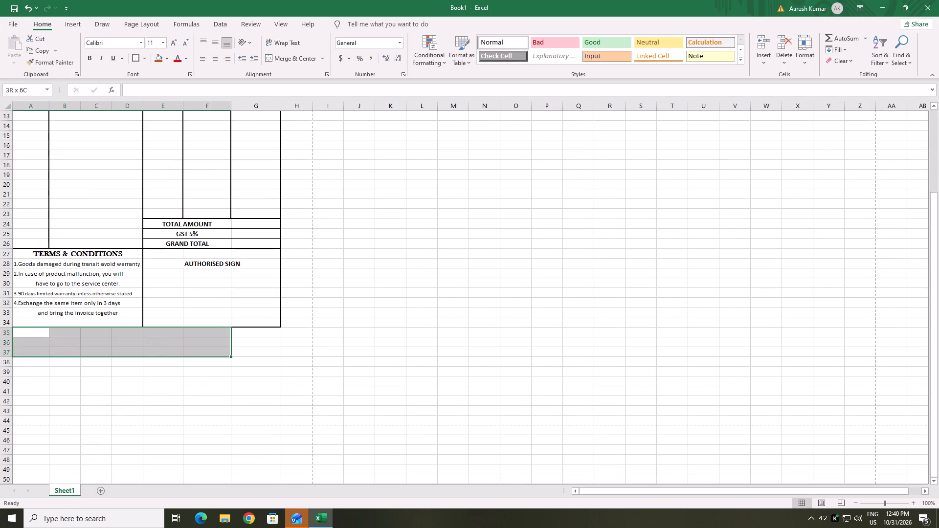
pyautogui.moveTo(203, 352); pyautogui.dragTo(270, 348)
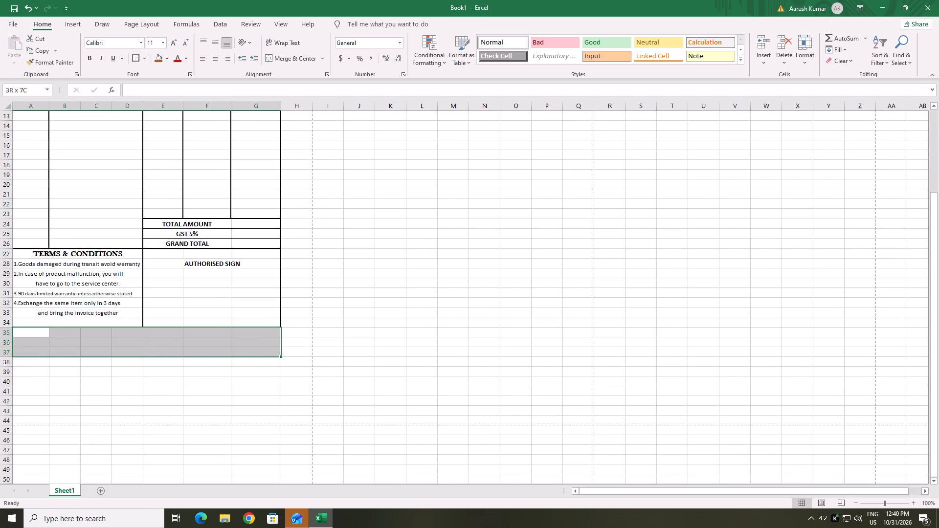
pyautogui.moveTo(270, 348); pyautogui.dragTo(270, 345)
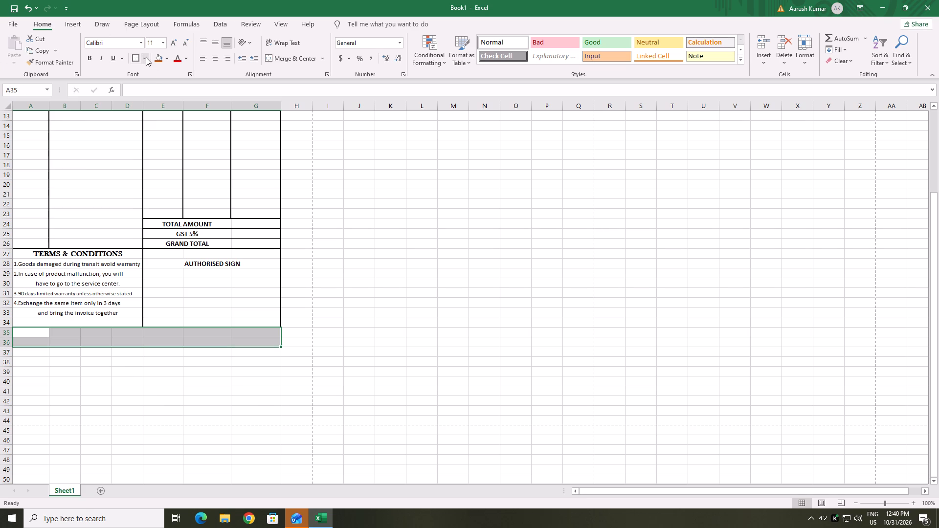
pyautogui.click(156, 57)
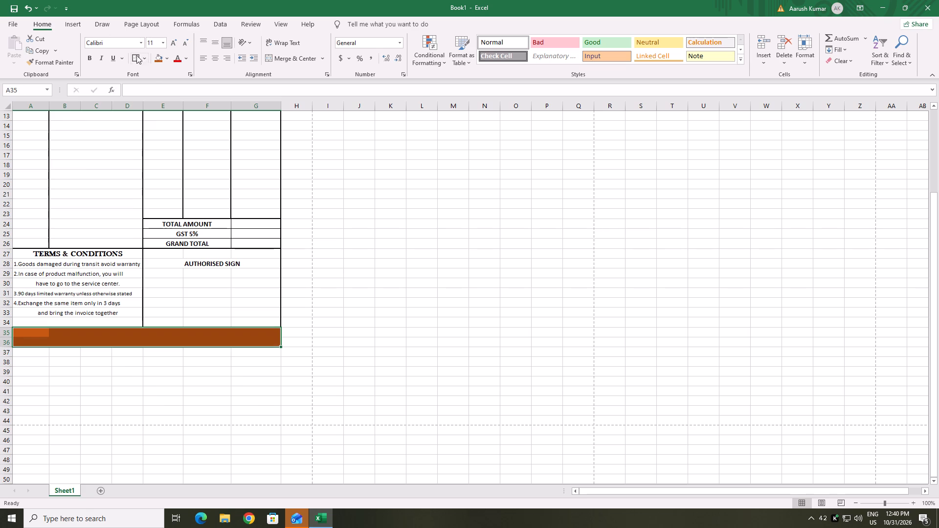
# Apply a thick outside border around the orange footer band, A35 to G36.
pyautogui.click(136, 60)
pyautogui.click(318, 290)
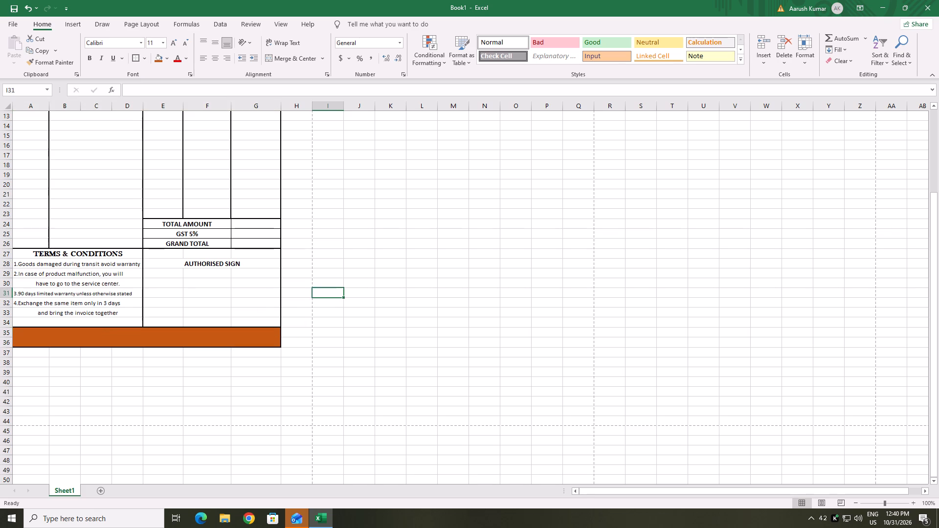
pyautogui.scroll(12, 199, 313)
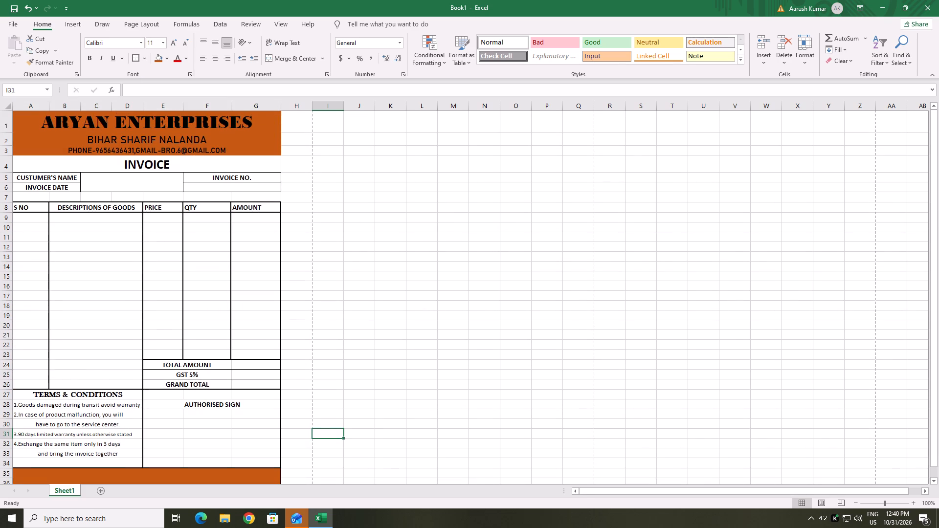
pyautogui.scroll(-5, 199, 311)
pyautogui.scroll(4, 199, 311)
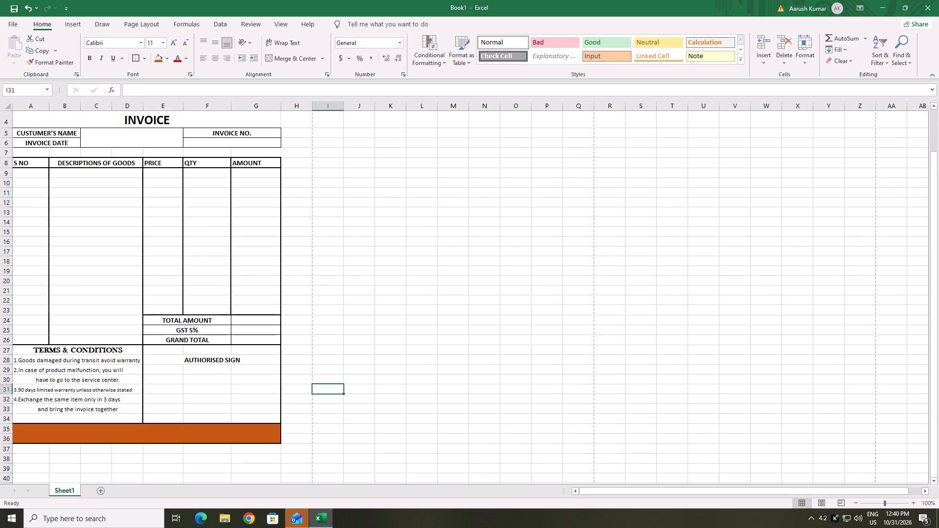
# Middle-align the item table's header row, A8 to G8, vertically.
pyautogui.scroll(5, 199, 311)
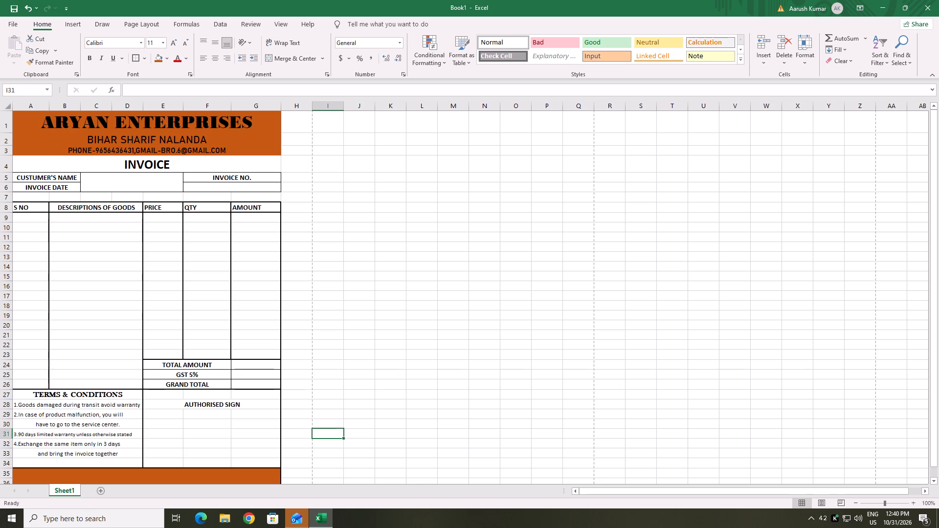
pyautogui.moveTo(23, 203); pyautogui.dragTo(202, 205)
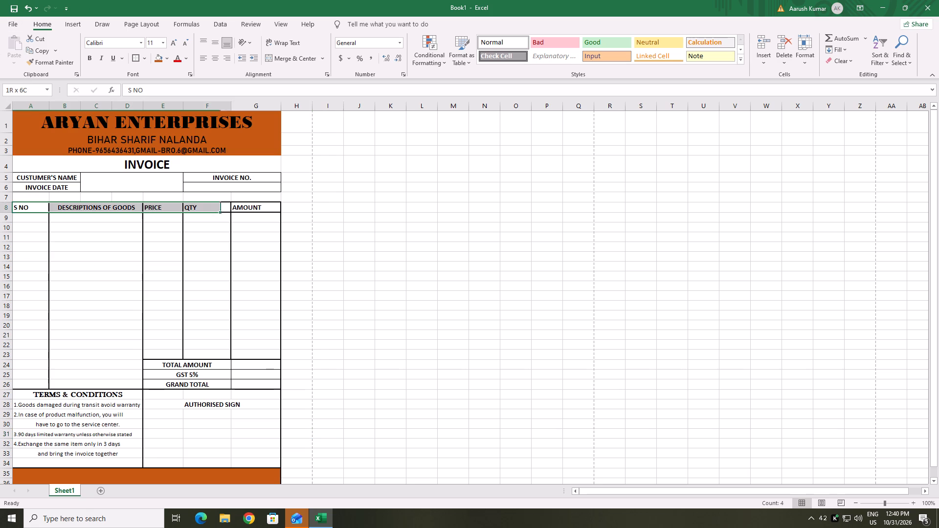
pyautogui.moveTo(202, 205); pyautogui.dragTo(255, 207)
pyautogui.click(214, 42)
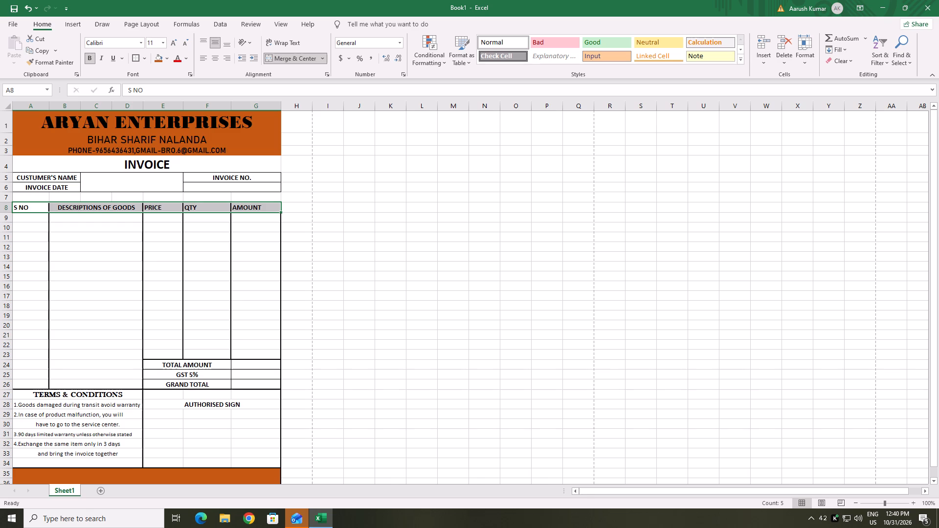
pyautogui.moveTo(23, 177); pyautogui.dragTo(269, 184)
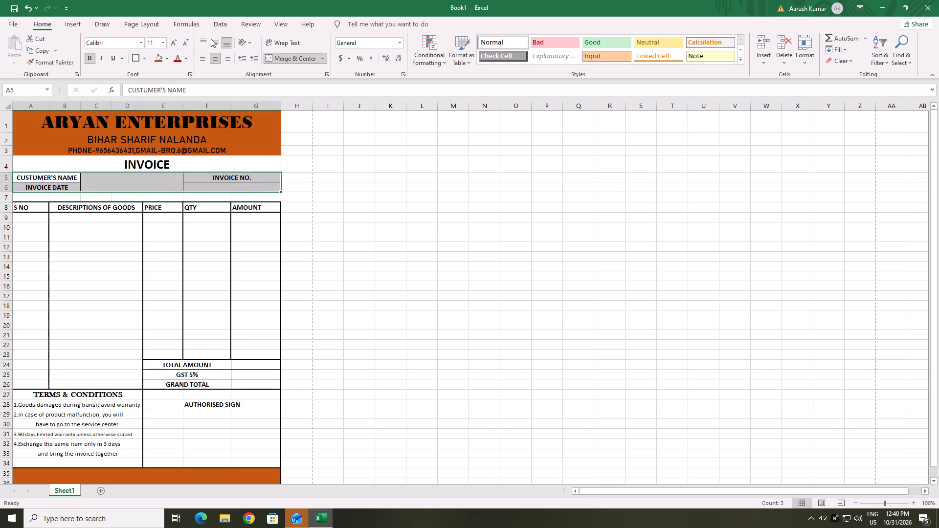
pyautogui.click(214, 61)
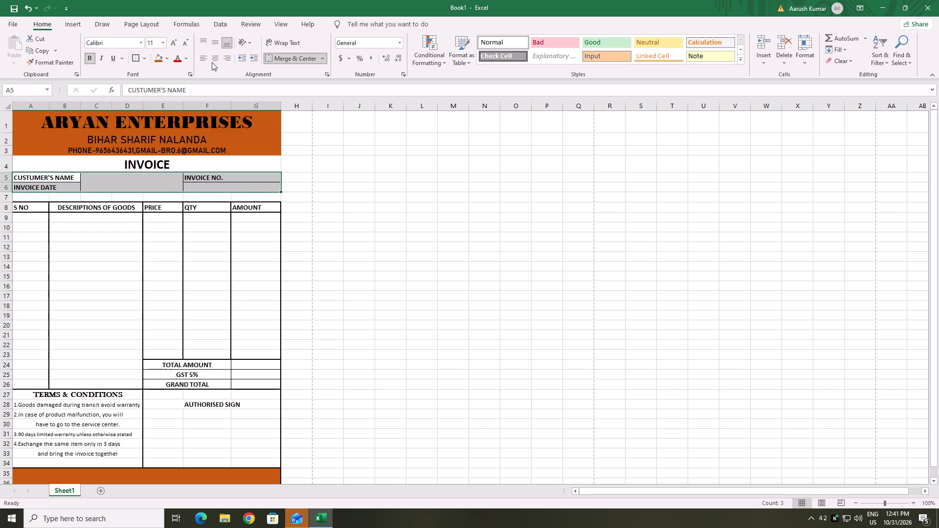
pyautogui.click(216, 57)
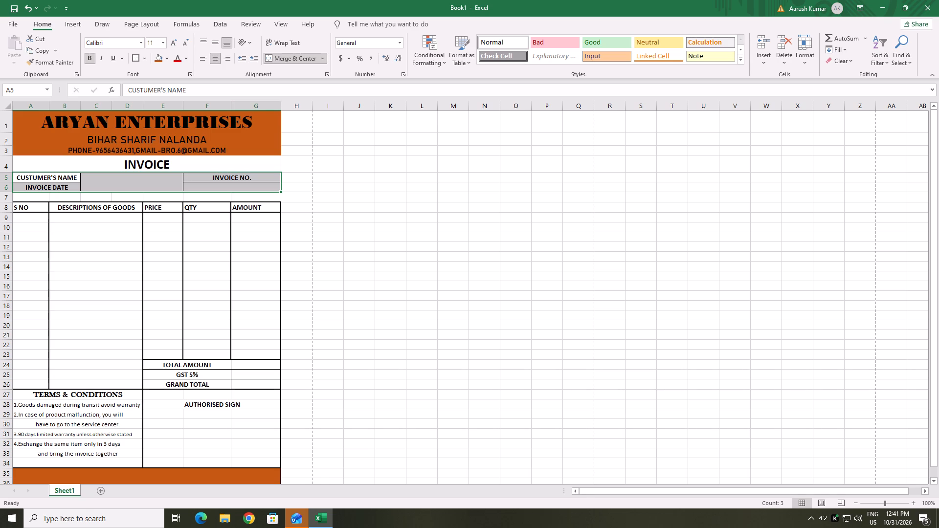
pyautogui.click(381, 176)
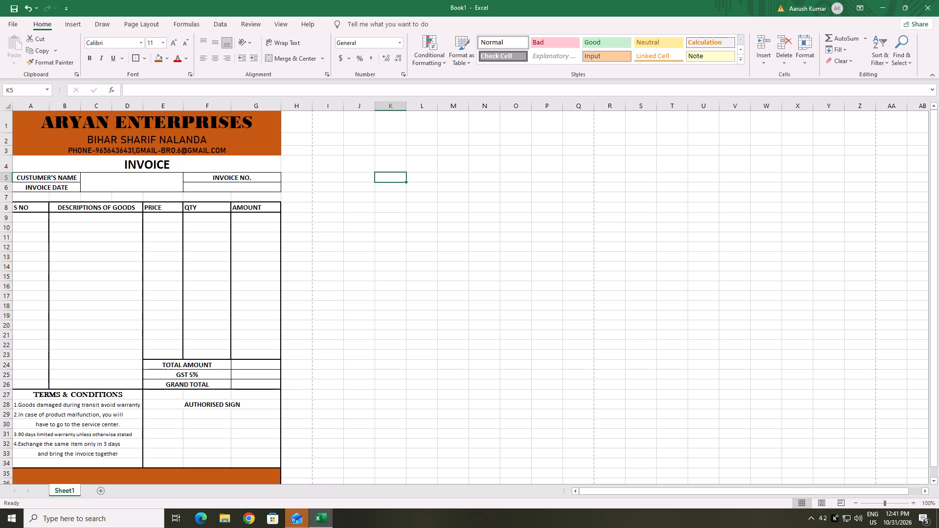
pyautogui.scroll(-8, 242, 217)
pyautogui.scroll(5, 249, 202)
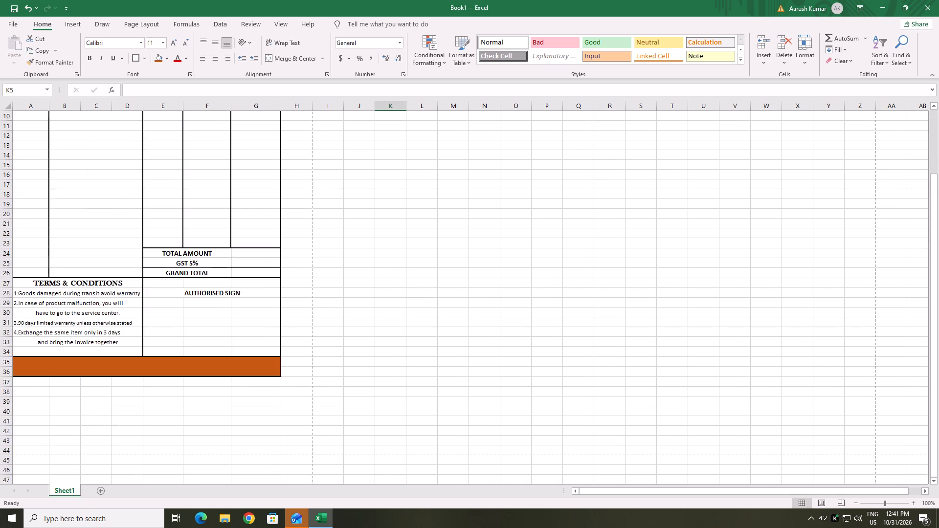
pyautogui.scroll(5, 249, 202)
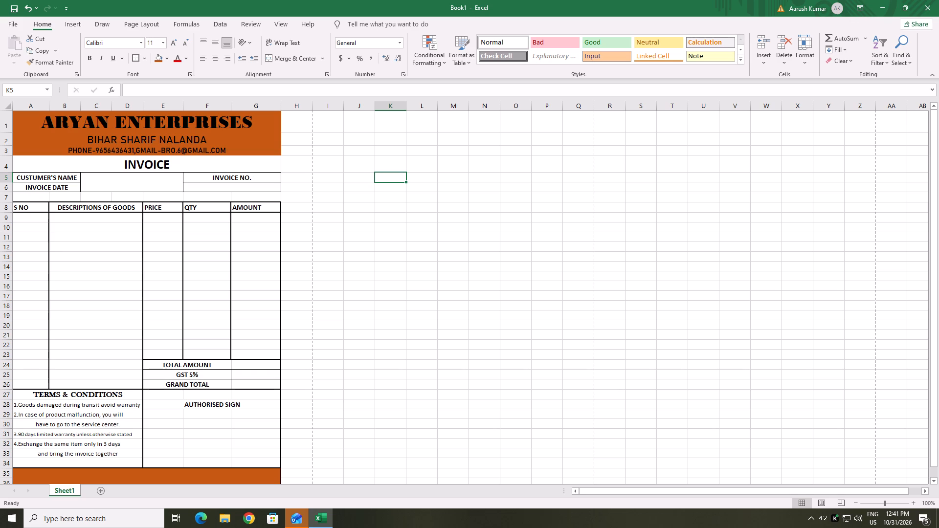
# Enlarge the item table's header row, A8 to G8, to font size 14 and centre its text horizontally.
pyautogui.click(60, 208)
pyautogui.moveTo(21, 205); pyautogui.dragTo(254, 207)
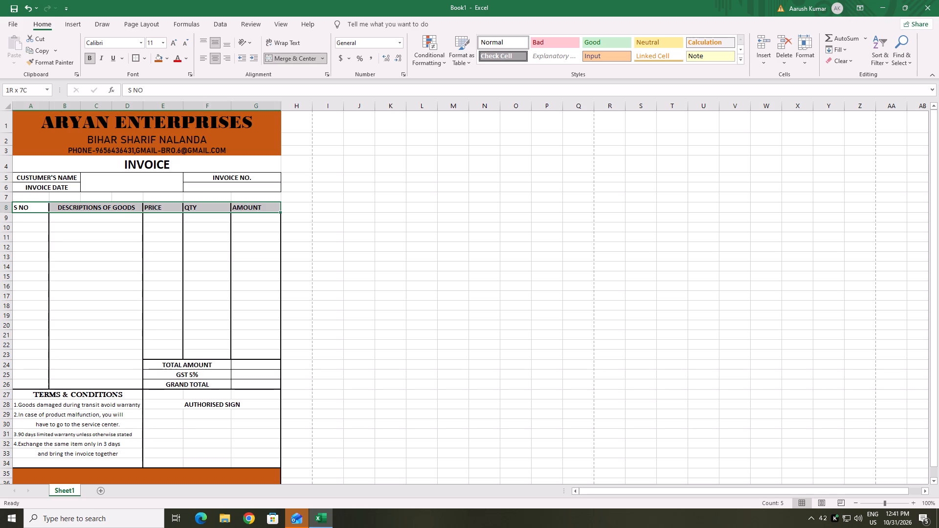
pyautogui.moveTo(254, 207); pyautogui.dragTo(268, 207)
pyautogui.click(173, 44)
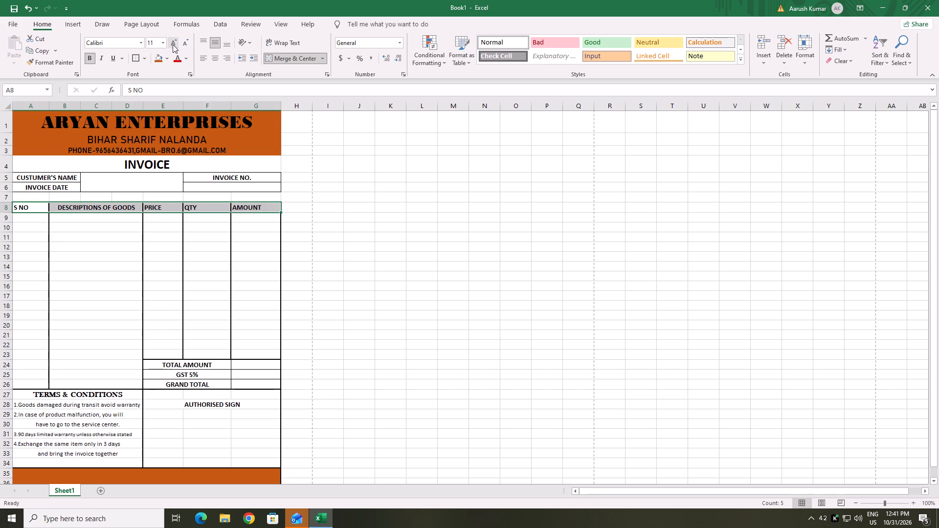
pyautogui.click(173, 44)
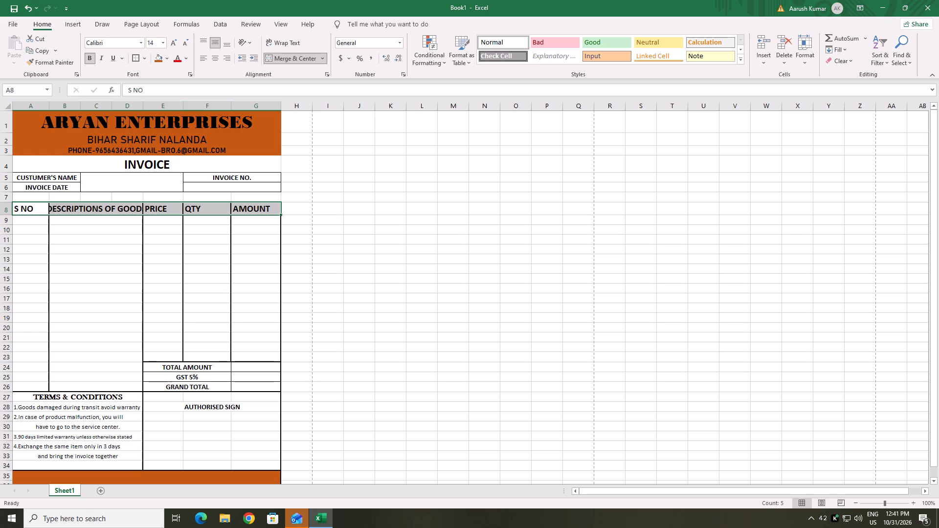
pyautogui.click(213, 55)
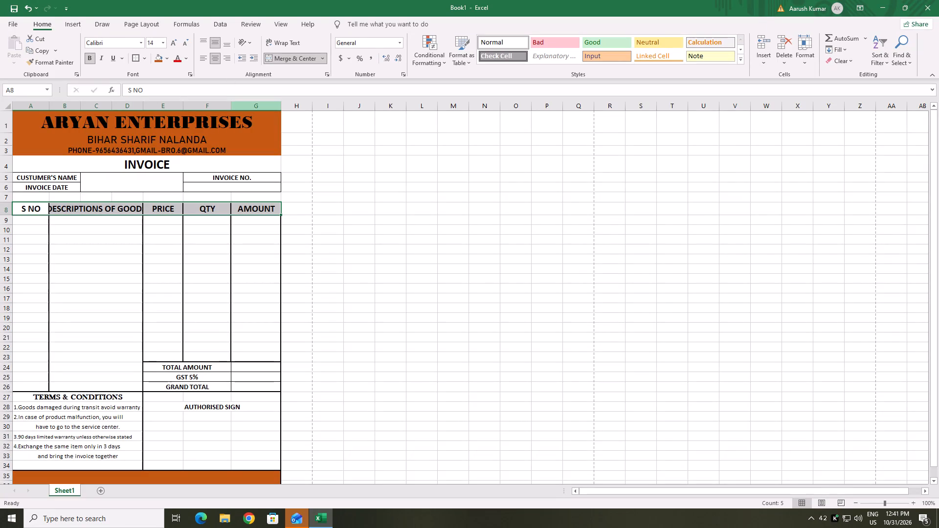
# Widen columns G, D and E to make room for the enlarged table headings.
pyautogui.moveTo(281, 108); pyautogui.dragTo(294, 107)
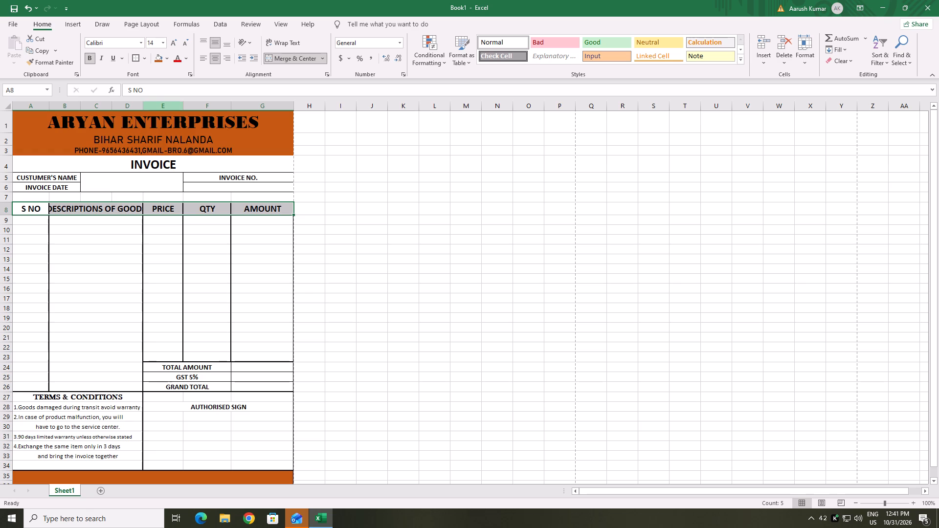
pyautogui.moveTo(145, 106); pyautogui.dragTo(159, 108)
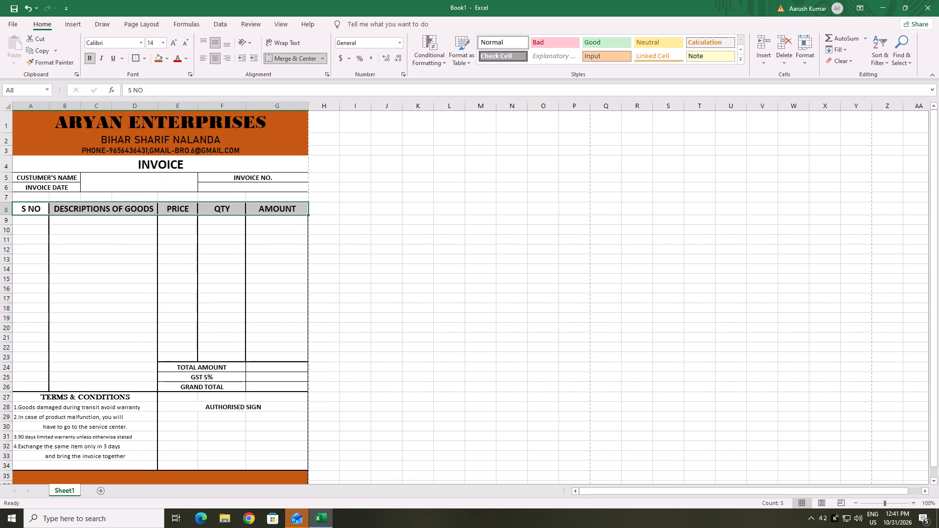
pyautogui.moveTo(199, 106); pyautogui.dragTo(205, 106)
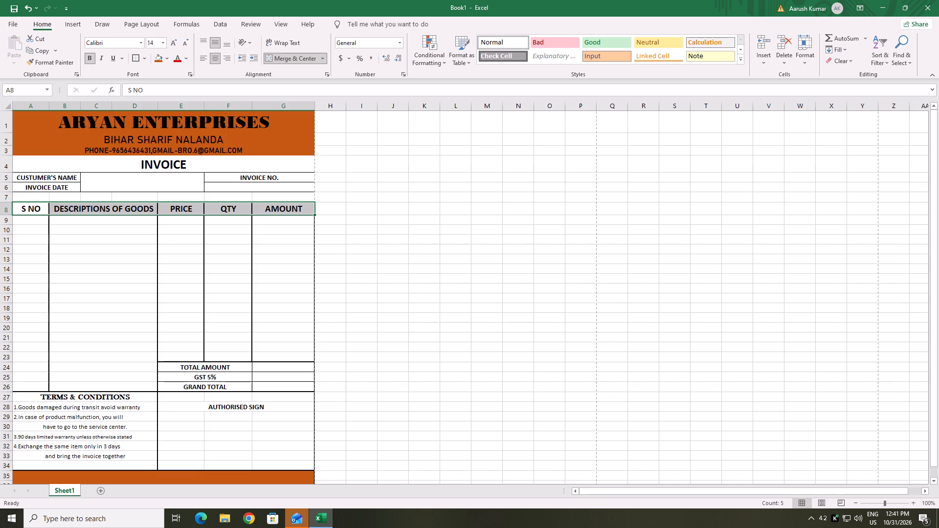
# Check how the widened invoice fits the page in the print preview, and return to the sheet.
pyautogui.scroll(-3, 414, 300)
pyautogui.scroll(5, 414, 301)
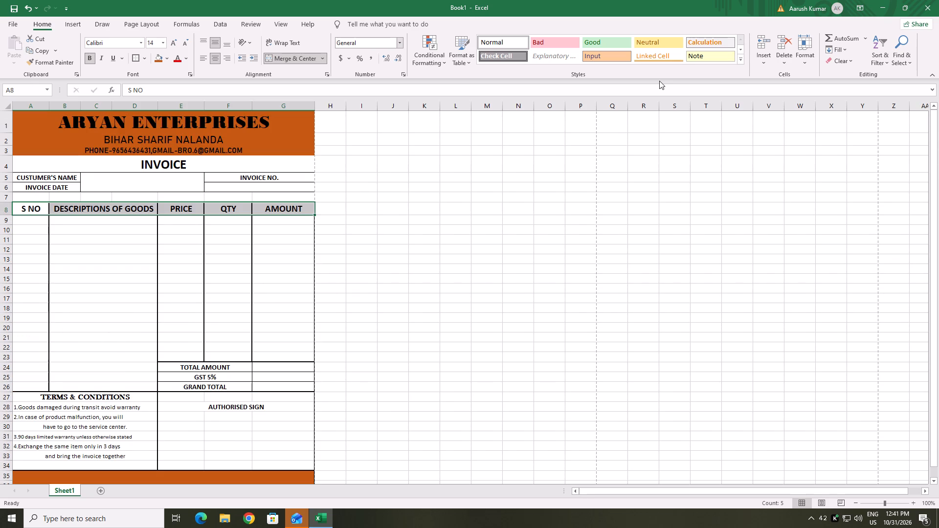
pyautogui.hotkey('ctrl', 'F2')
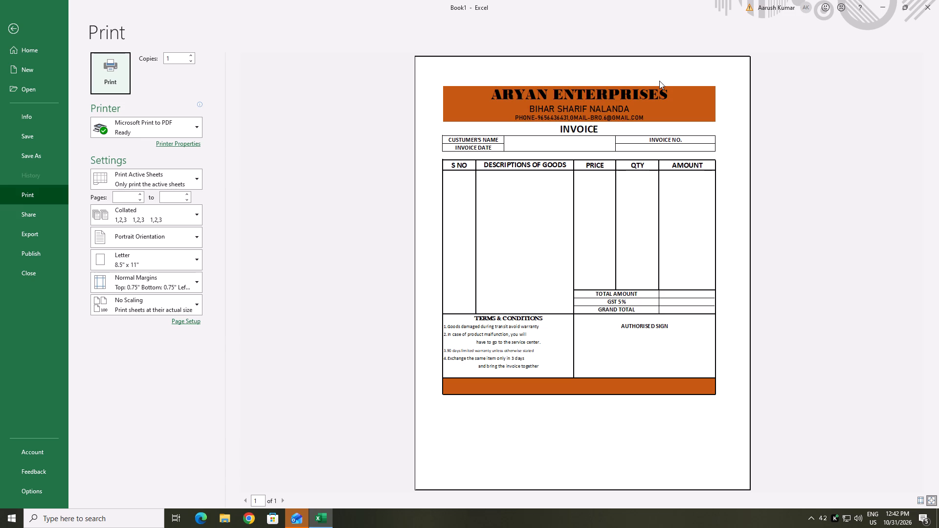
pyautogui.press('Escape')
pyautogui.scroll(-2, 297, 357)
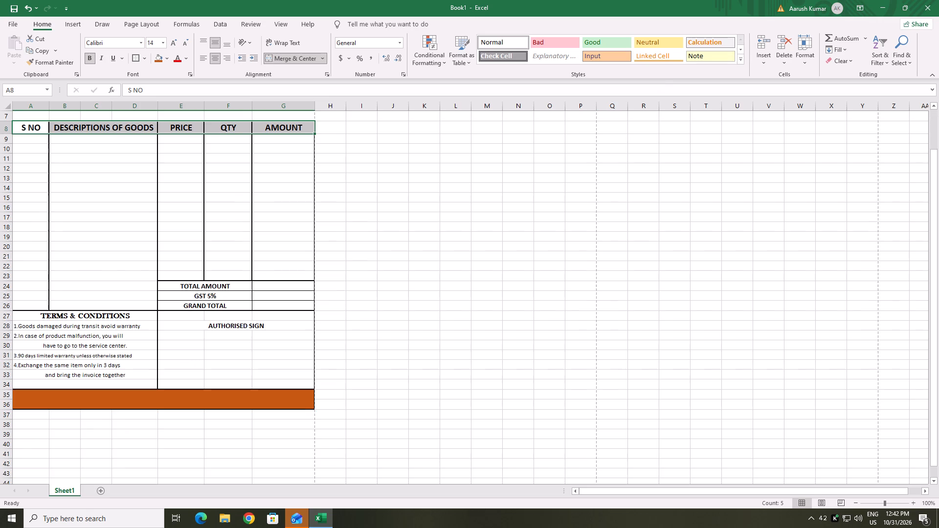
pyautogui.scroll(2, 297, 357)
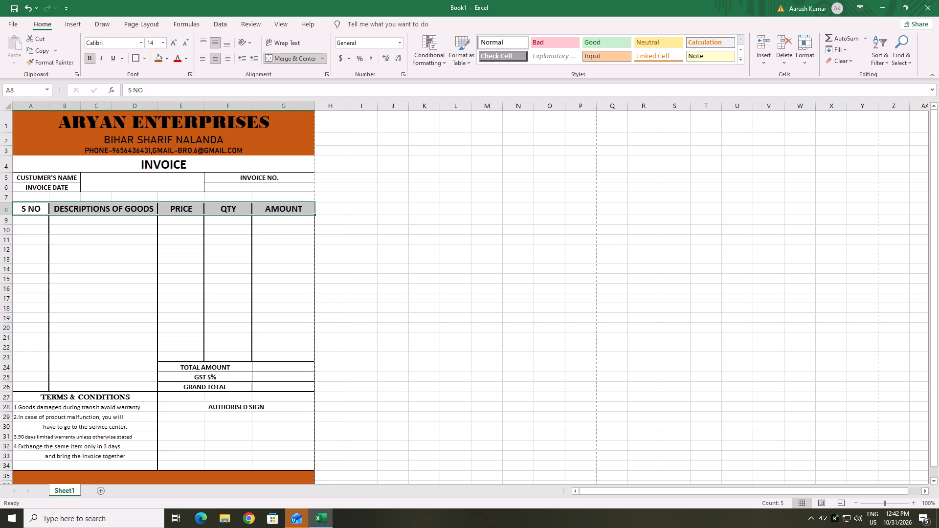
# Set the height of the totals rows, 24 to 26, to 19.
pyautogui.moveTo(29, 358); pyautogui.dragTo(216, 398)
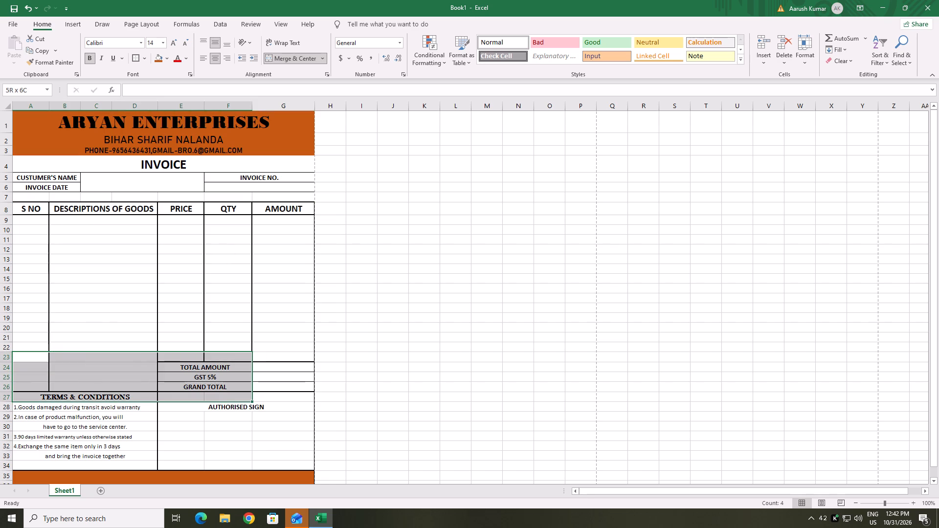
pyautogui.moveTo(216, 398); pyautogui.dragTo(264, 383)
pyautogui.click(404, 369)
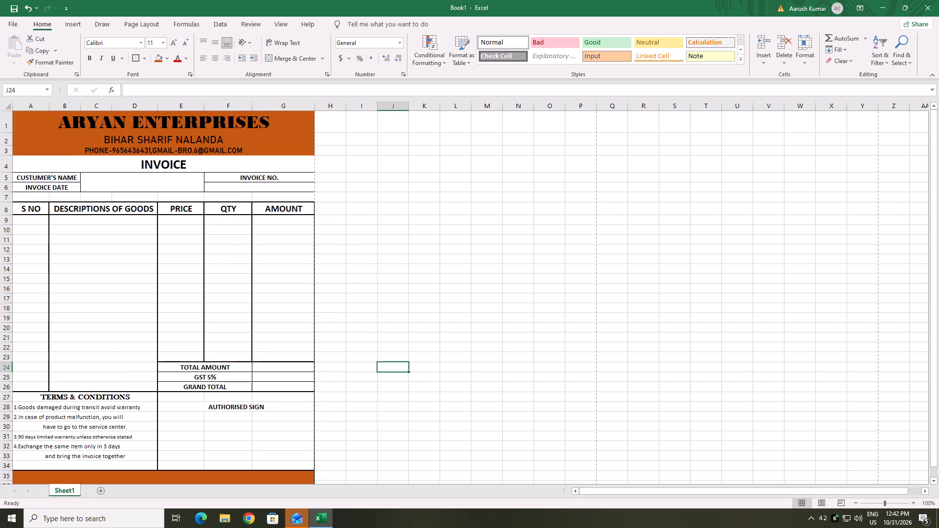
pyautogui.moveTo(23, 363); pyautogui.dragTo(269, 386)
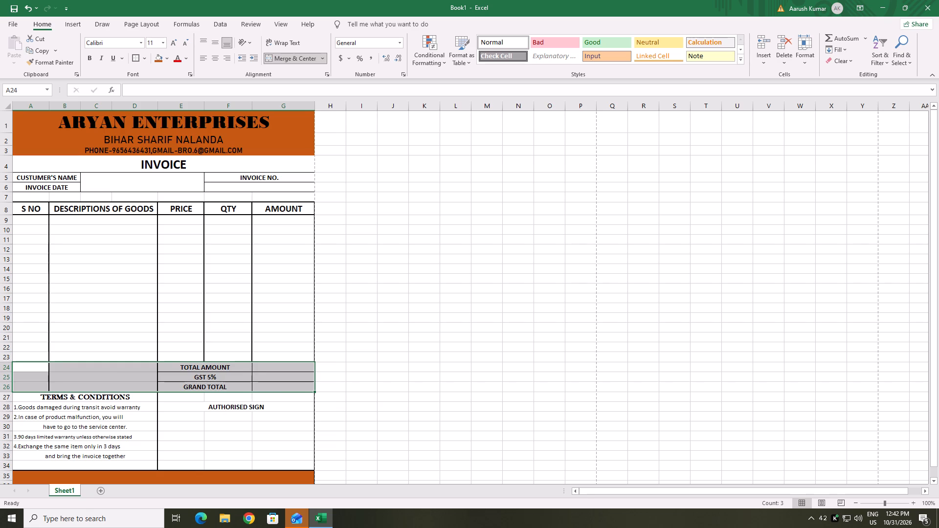
pyautogui.click(800, 62)
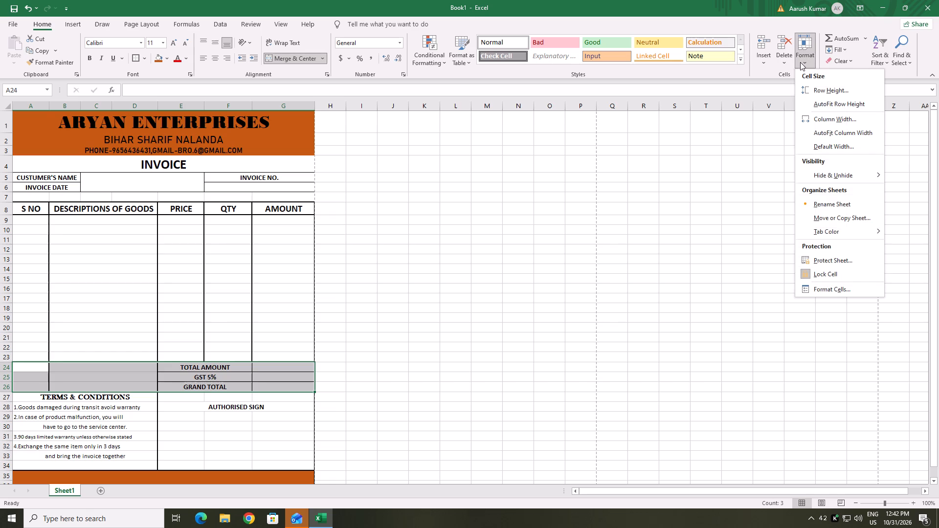
pyautogui.click(848, 89)
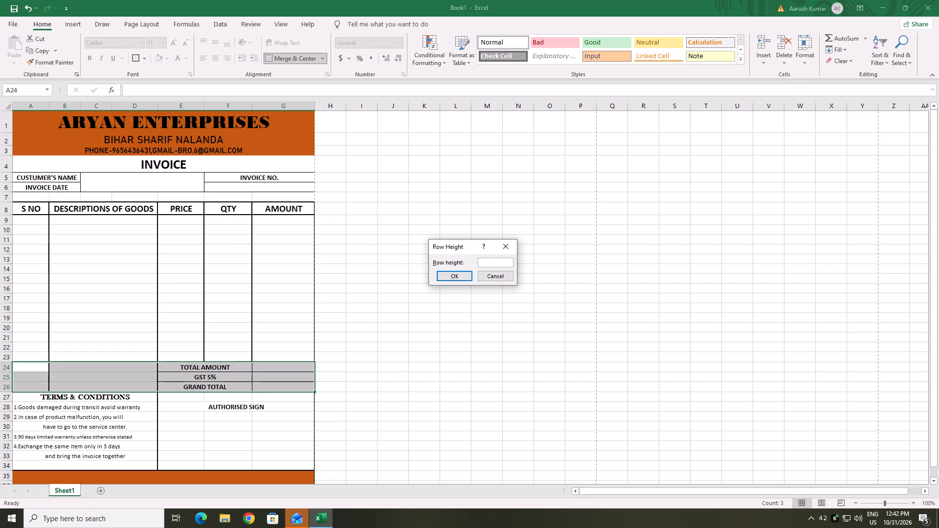
pyautogui.press('1')
pyautogui.press('9')
pyautogui.press('Return')
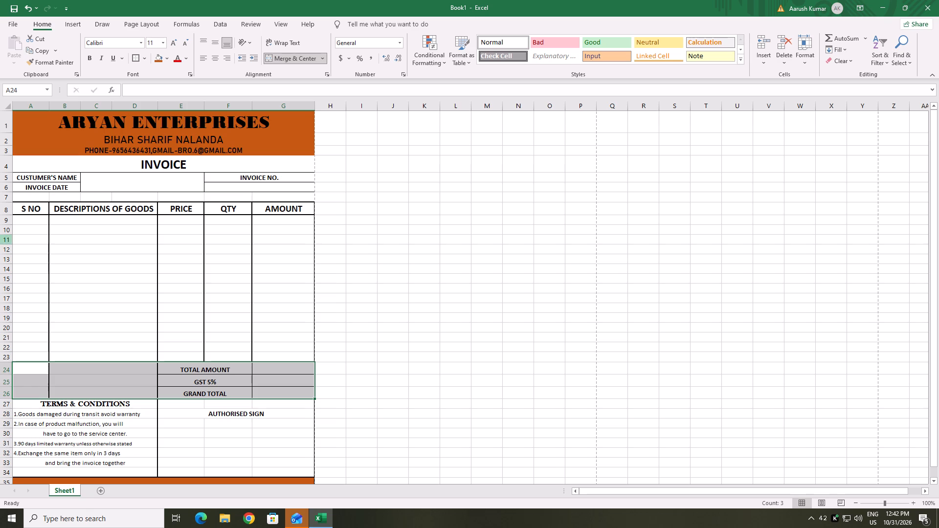
# Enter KEYBOARD as the first item description in B9.
pyautogui.click(81, 223)
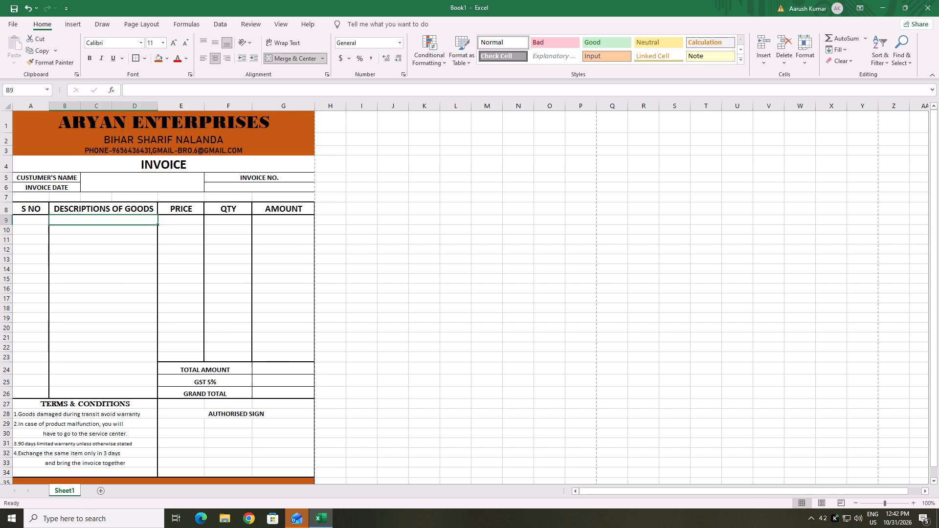
pyautogui.press('k')
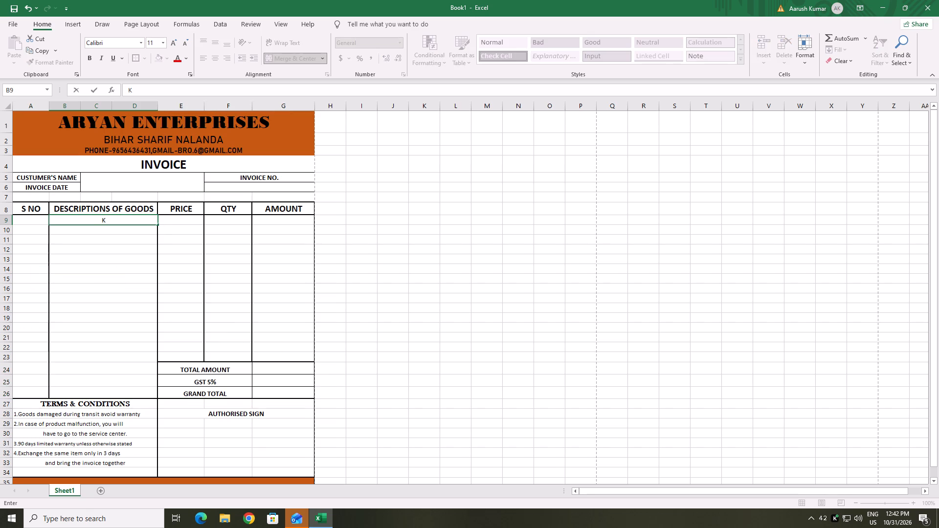
pyautogui.press('e')
pyautogui.write('YBOR')
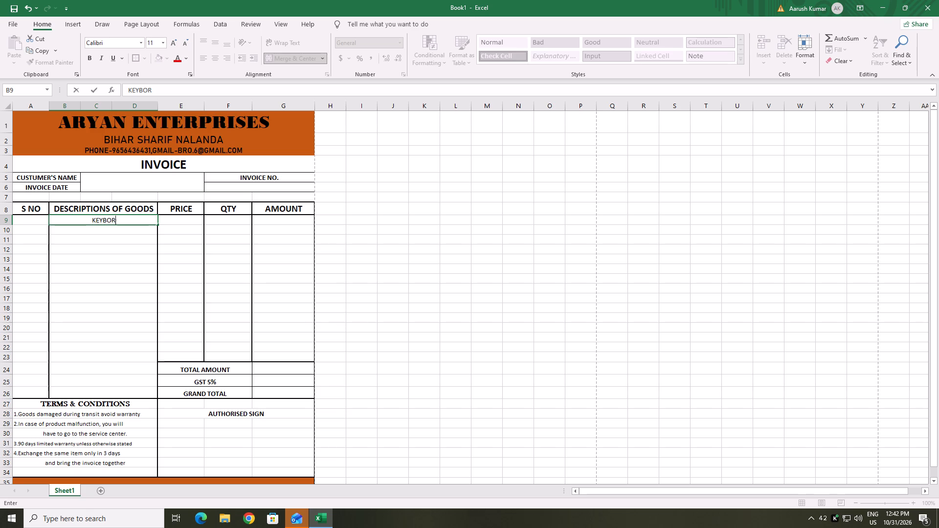
pyautogui.press('BackSpace')
pyautogui.write('ARD')
pyautogui.press('Down')
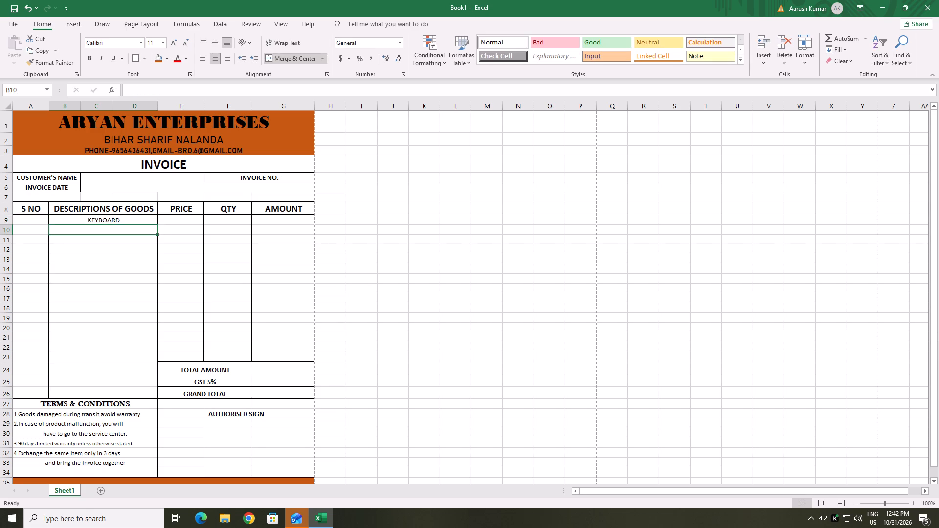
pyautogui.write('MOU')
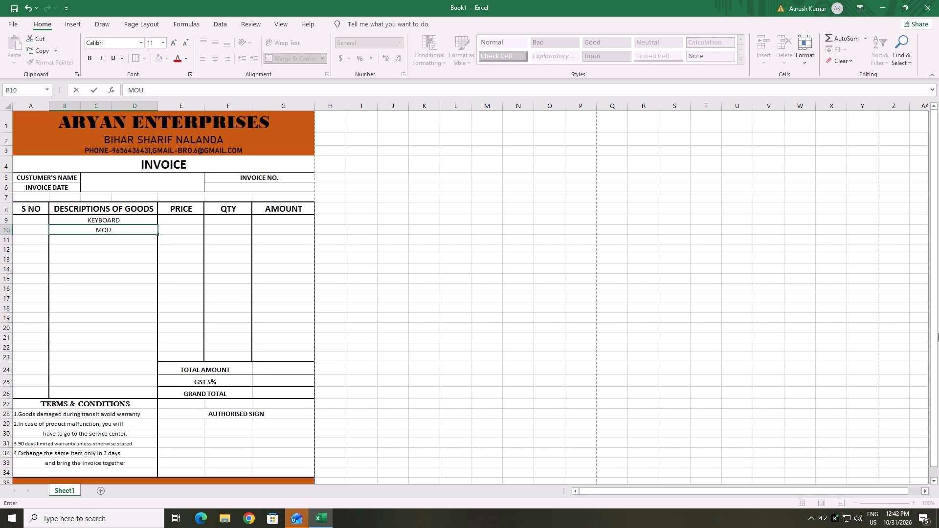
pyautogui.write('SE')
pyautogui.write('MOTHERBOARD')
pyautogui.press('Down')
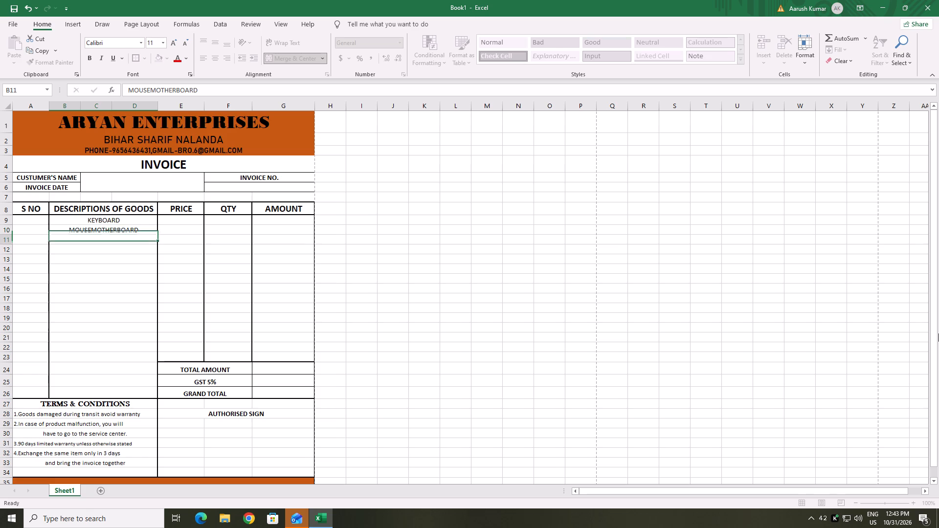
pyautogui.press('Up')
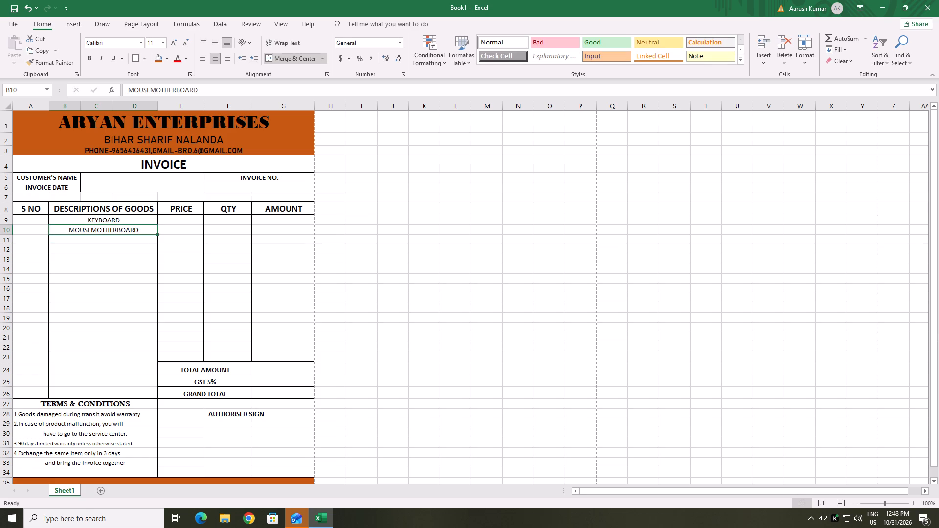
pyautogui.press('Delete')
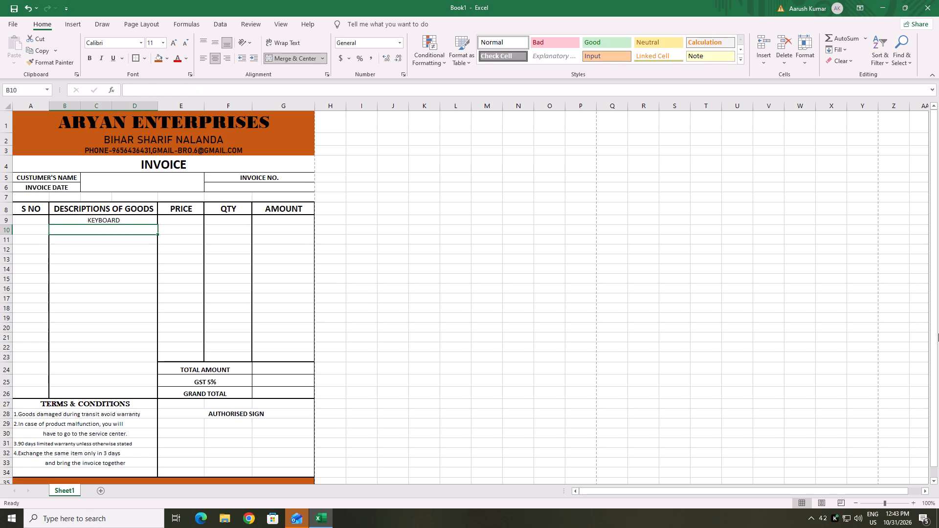
# Enter MOUSE in B10 and MOTHERBOARD in B11 as the second and third item descriptions.
pyautogui.write('MOUSE')
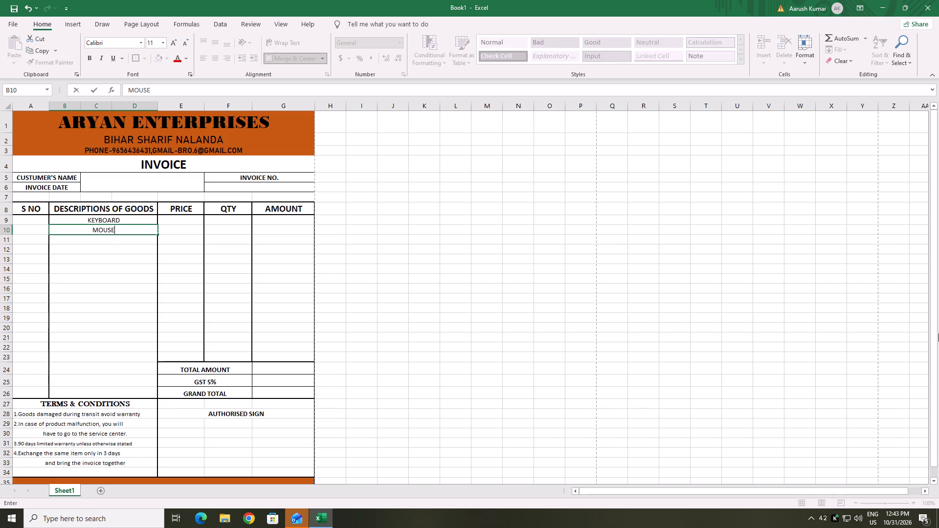
pyautogui.press('Down')
pyautogui.press(',')
pyautogui.press('BackSpace')
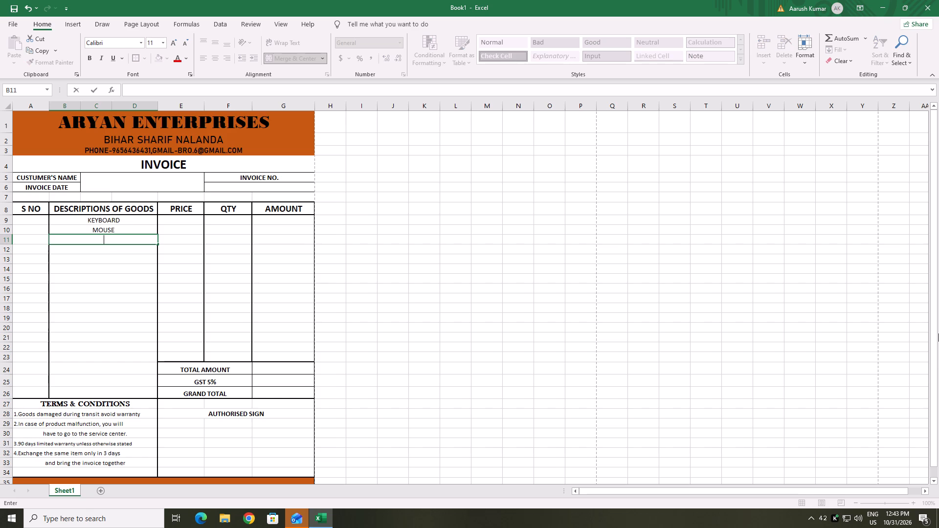
pyautogui.write('MOTHER')
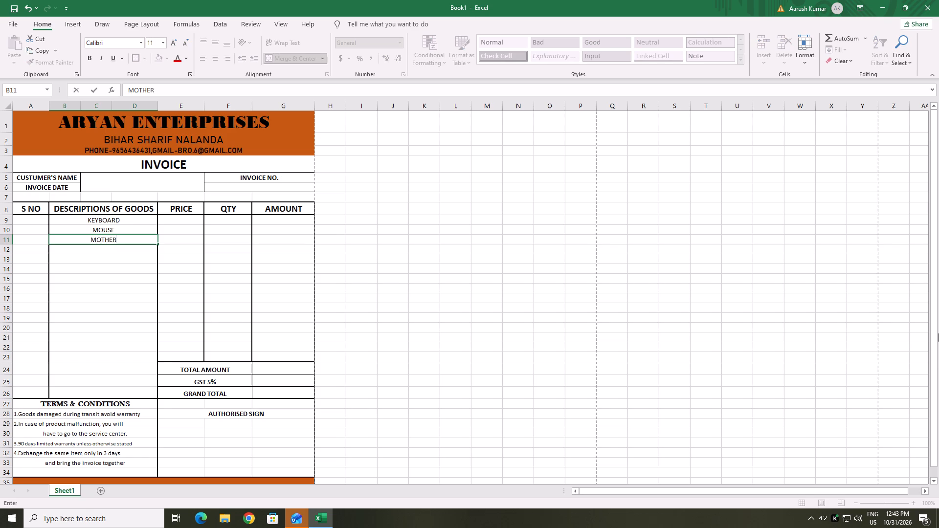
pyautogui.write('BOARD')
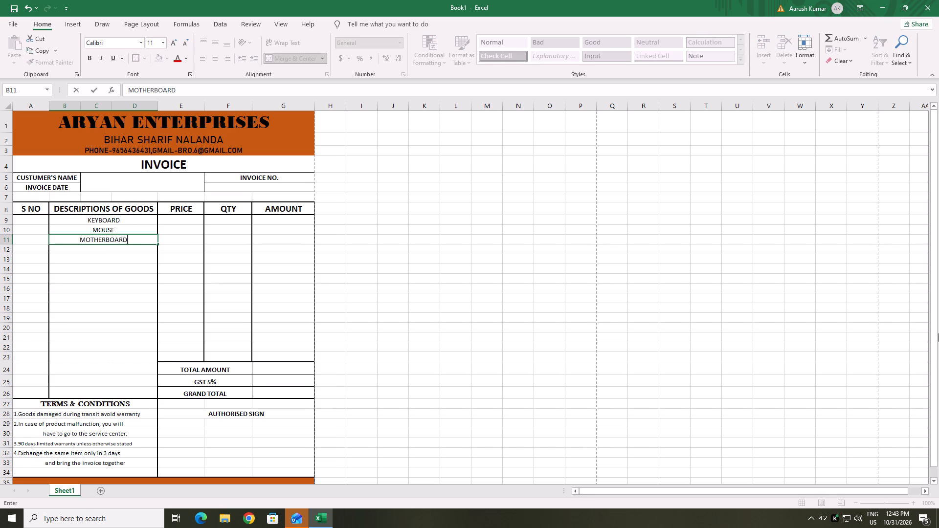
pyautogui.press('Down')
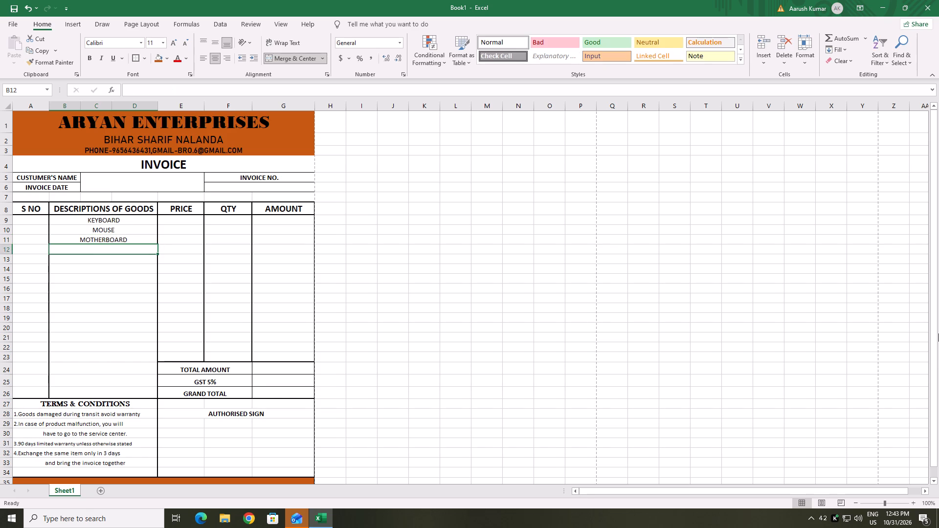
# Enter HARD DISK 1TB in B12 and UPS in B13 as item descriptions.
pyautogui.press('g')
pyautogui.press('BackSpace')
pyautogui.write('HARD')
pyautogui.press('space')
pyautogui.write('DIS')
pyautogui.press('k')
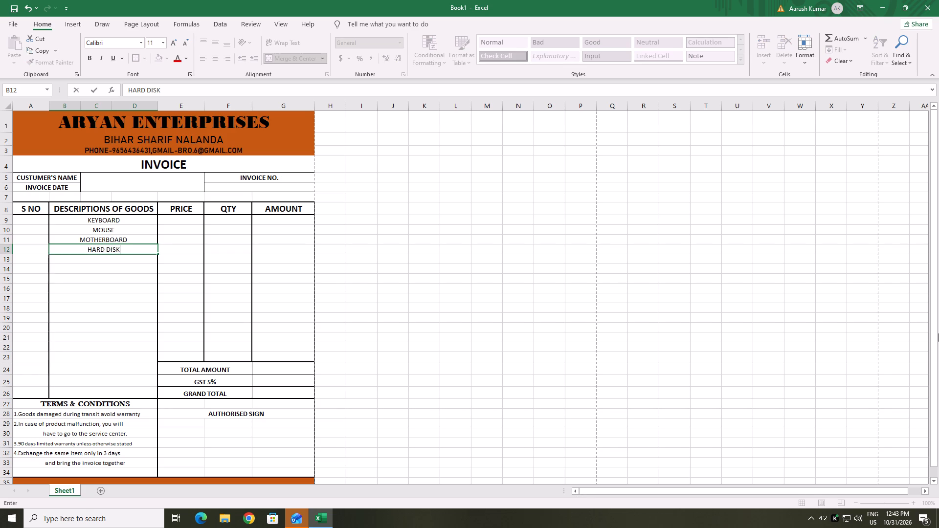
pyautogui.press('space')
pyautogui.write('1TB')
pyautogui.press('Down')
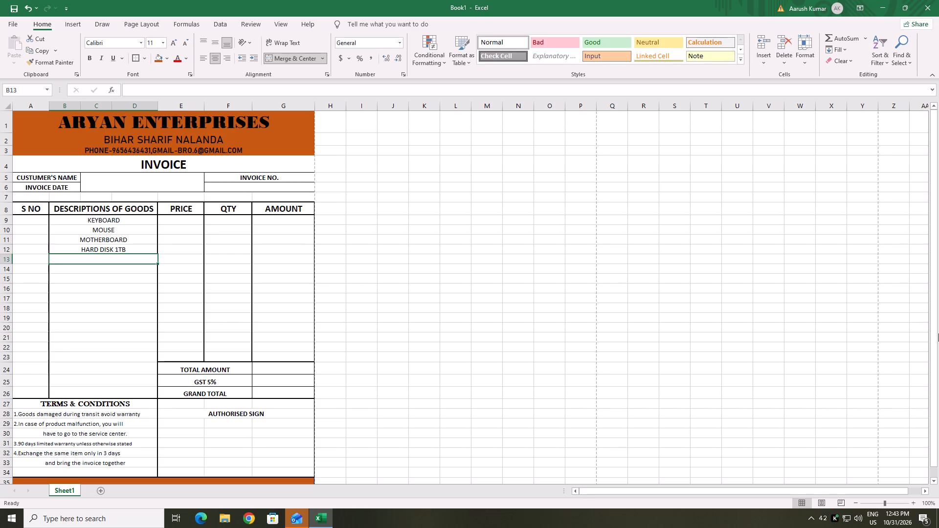
pyautogui.write('UPS')
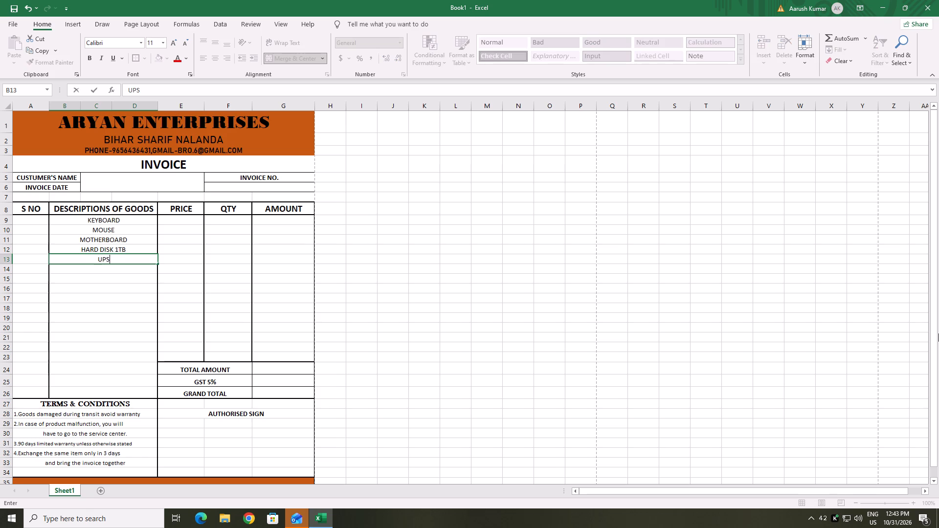
pyautogui.press('Down')
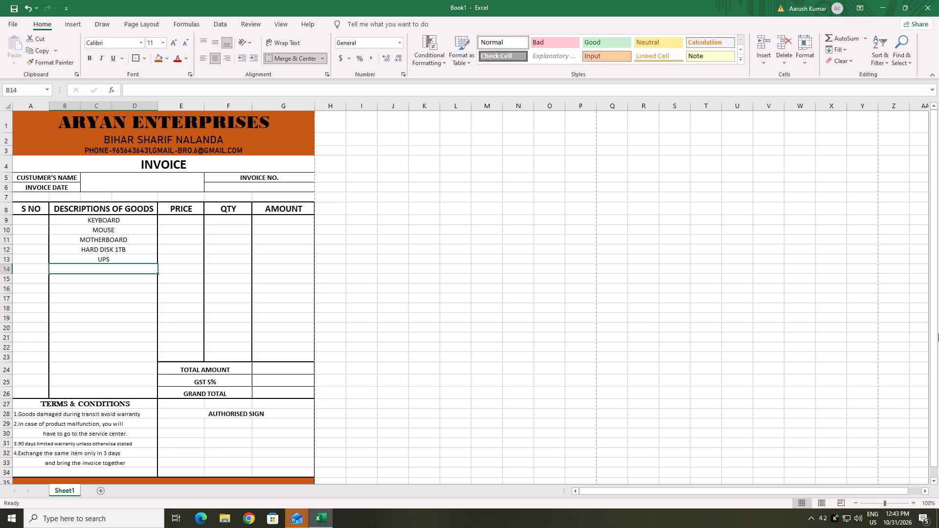
# Enter RAM 8GB in B14 and USB HUB in B15 as item descriptions.
pyautogui.write('RAM')
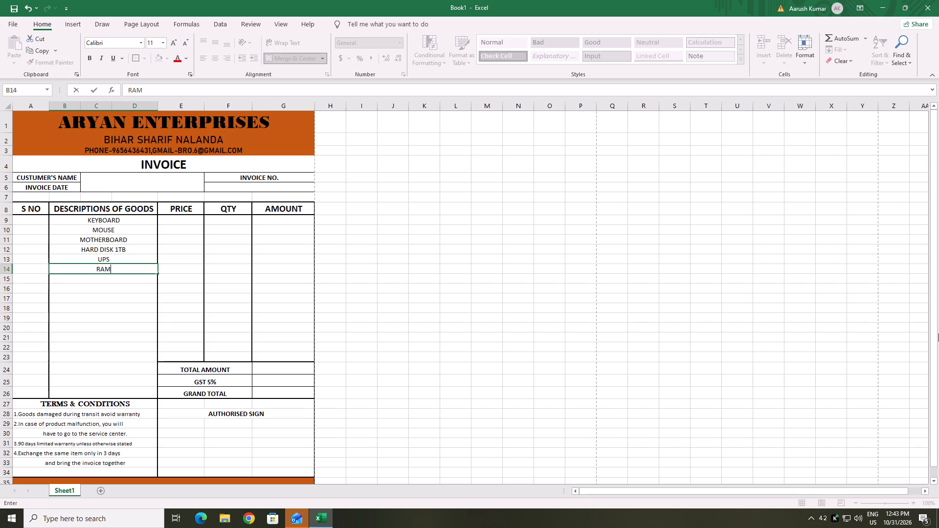
pyautogui.press('space')
pyautogui.write('8')
pyautogui.write('GB')
pyautogui.press('Down')
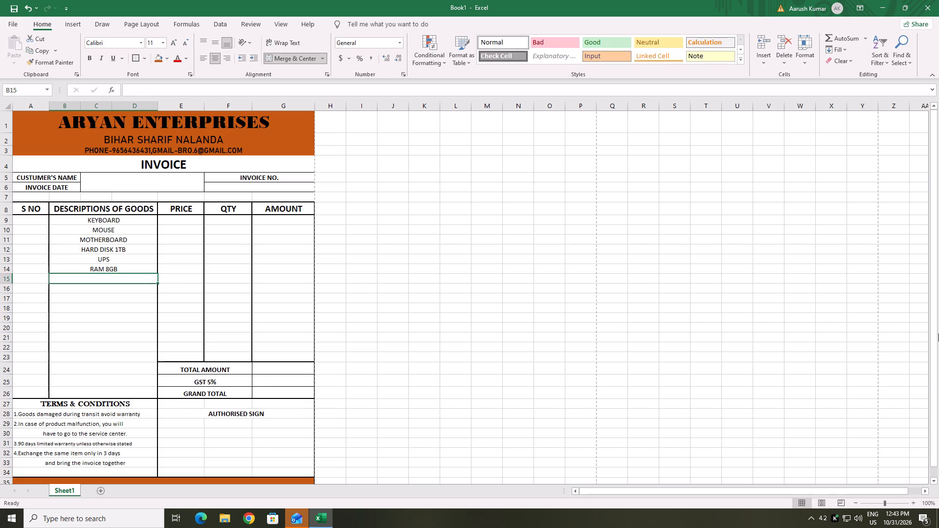
pyautogui.write('USB')
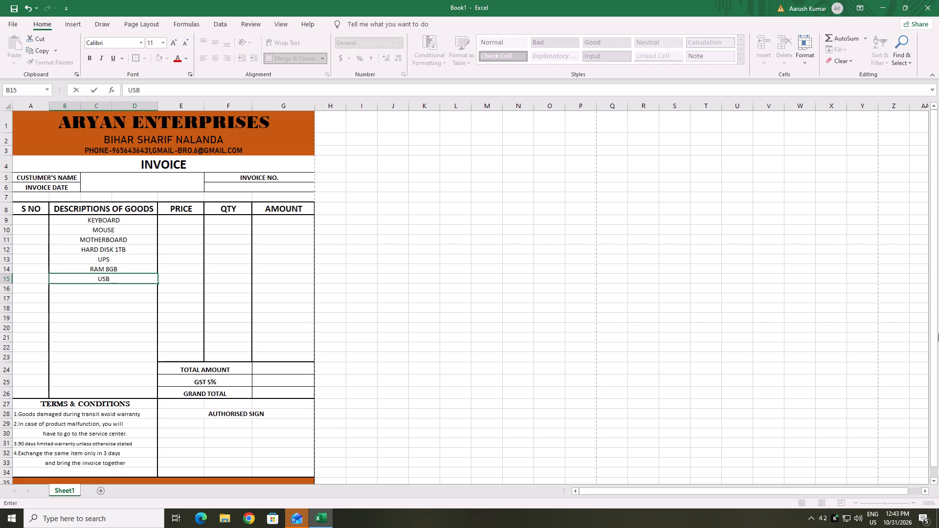
pyautogui.press('space')
pyautogui.write('HU')
pyautogui.press('b')
pyautogui.press('Left')
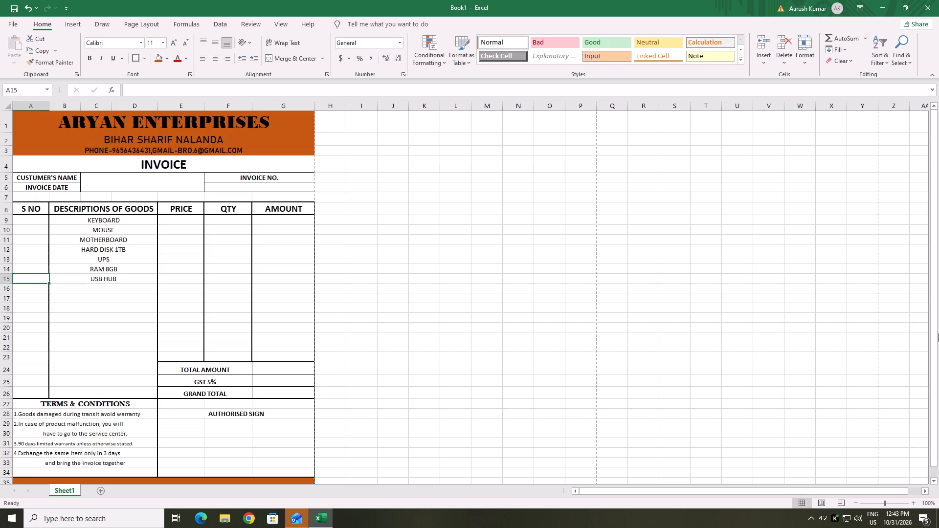
# Enter PROCESSOR I 5INTEL as the item description in B16.
pyautogui.press('Down')
pyautogui.press('0')
pyautogui.press('BackSpace')
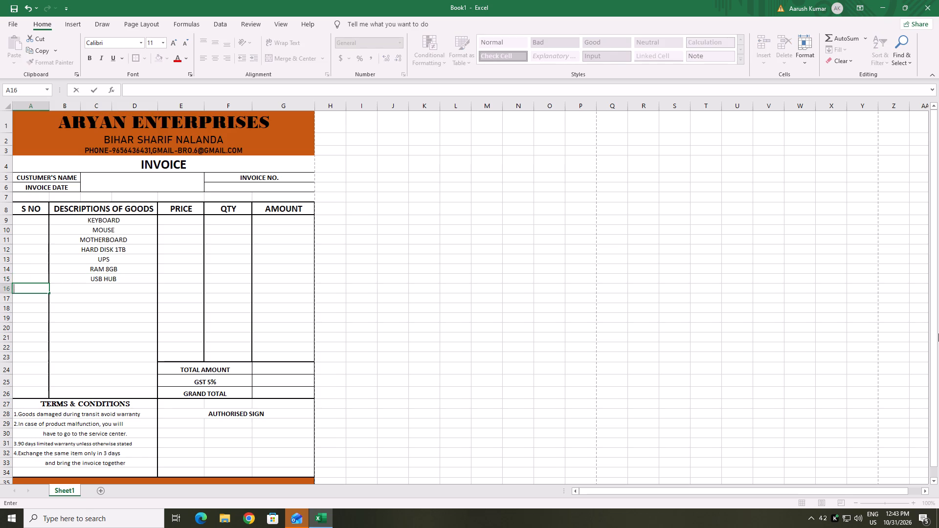
pyautogui.press('Right')
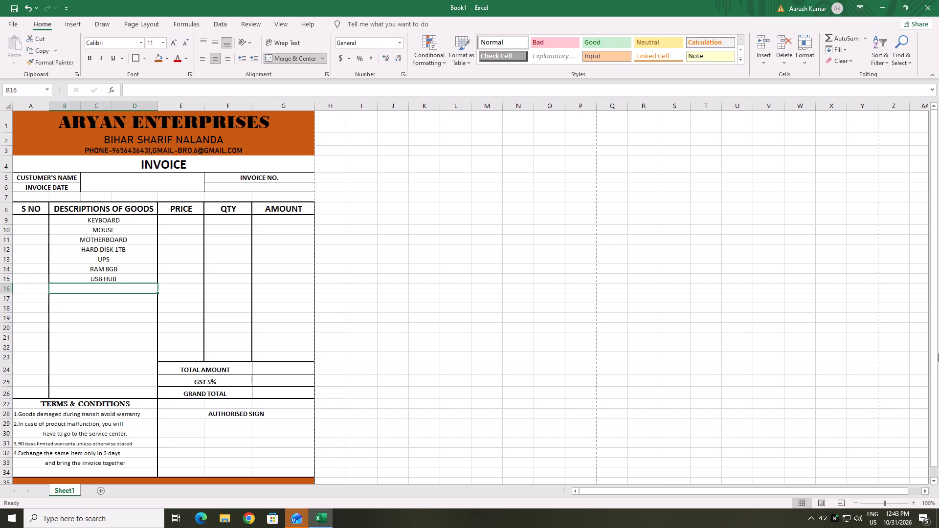
pyautogui.scroll(-2, 293, 299)
pyautogui.scroll(1, 155, 310)
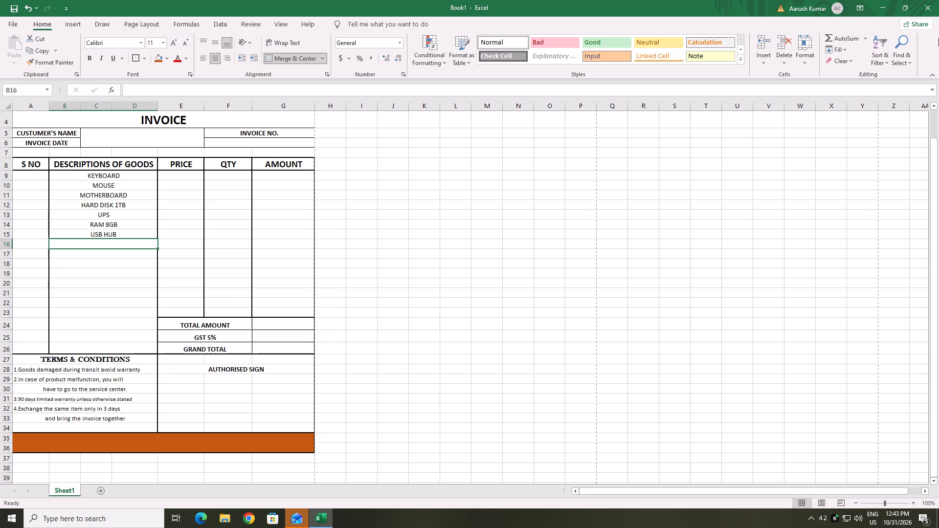
pyautogui.press('p')
pyautogui.write('RO')
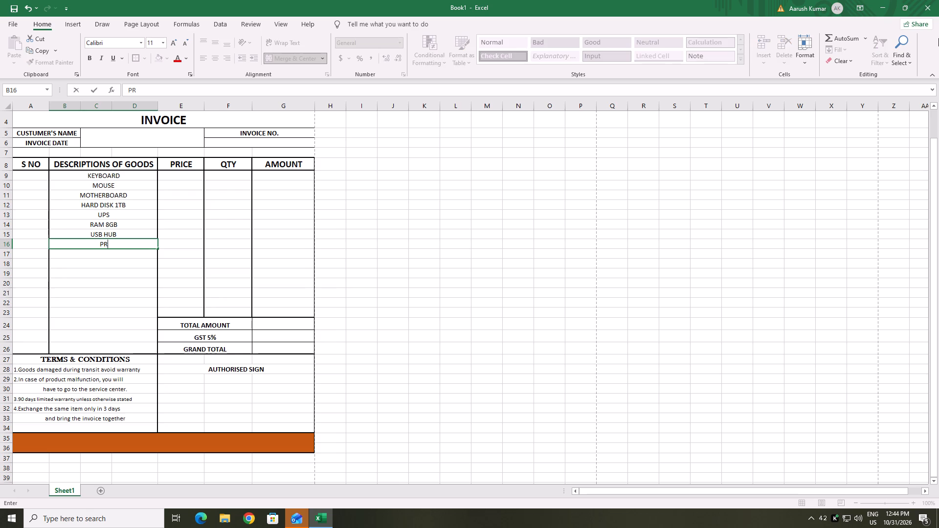
pyautogui.write('CESS')
pyautogui.write('OR')
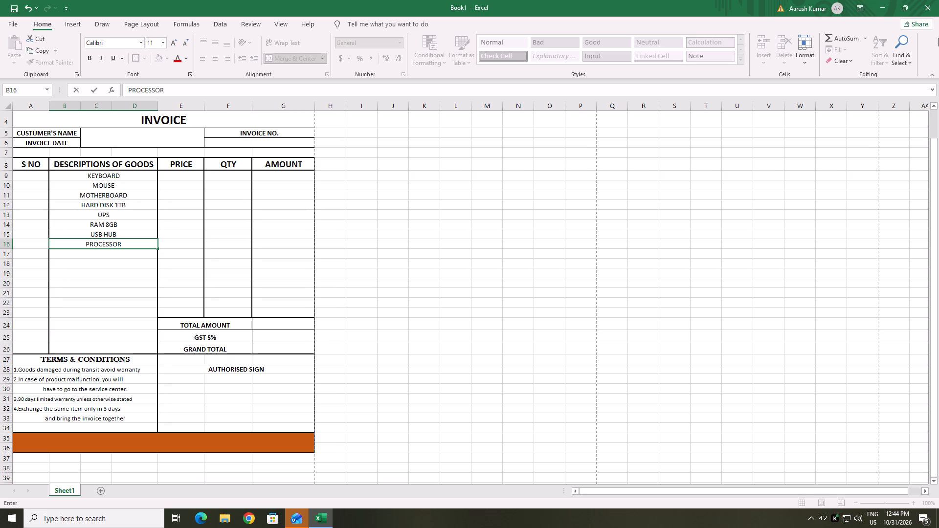
pyautogui.press('space')
pyautogui.press('i')
pyautogui.press('space')
pyautogui.press('5')
pyautogui.write('INTEL')
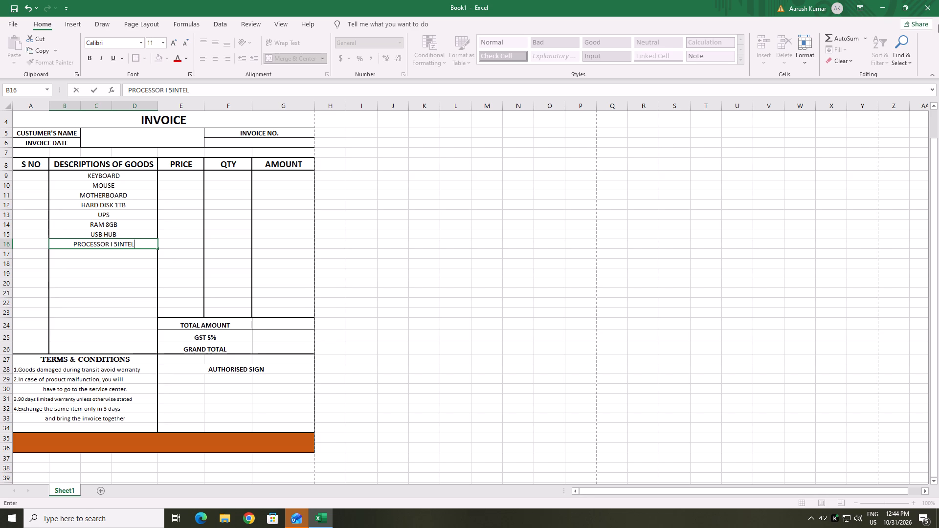
pyautogui.press('Down')
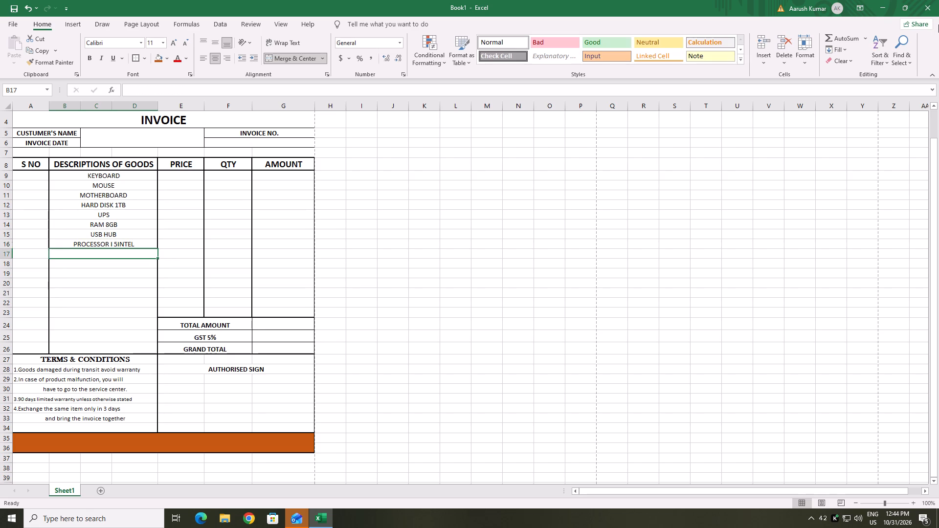
# Enter SSD 500 GB as the item description in B17.
pyautogui.write('SSD')
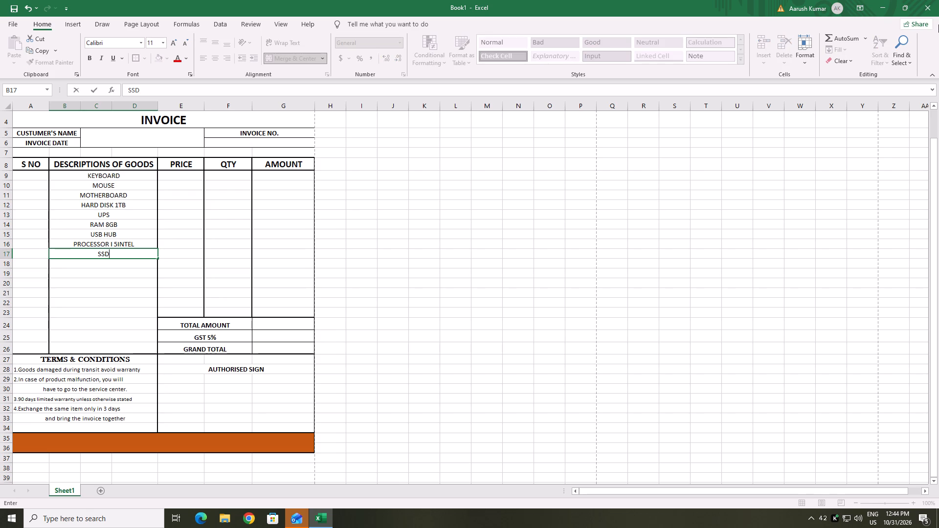
pyautogui.press('space')
pyautogui.write('500')
pyautogui.press('space')
pyautogui.write('GB')
pyautogui.press('Down')
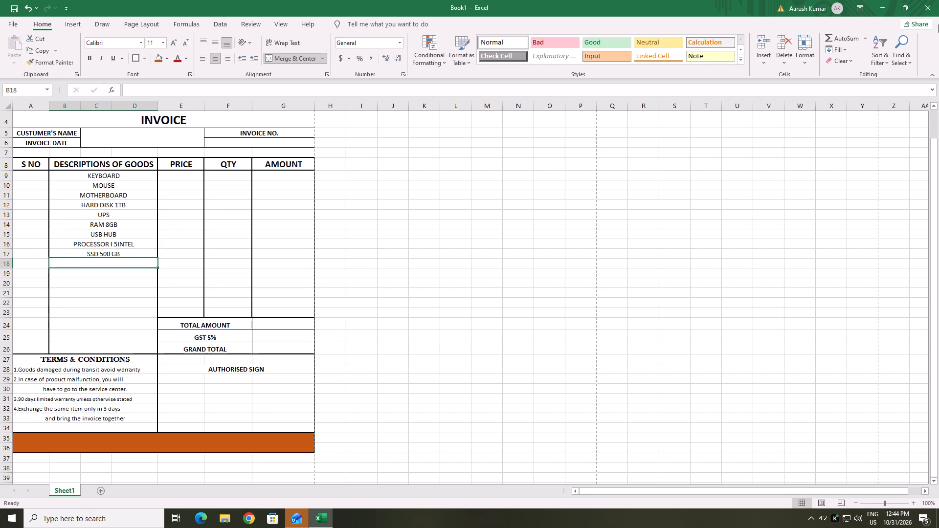
# Enter HDMI CABLE in B18 and PRINTER in B19 as item descriptions.
pyautogui.press('h')
pyautogui.press('d')
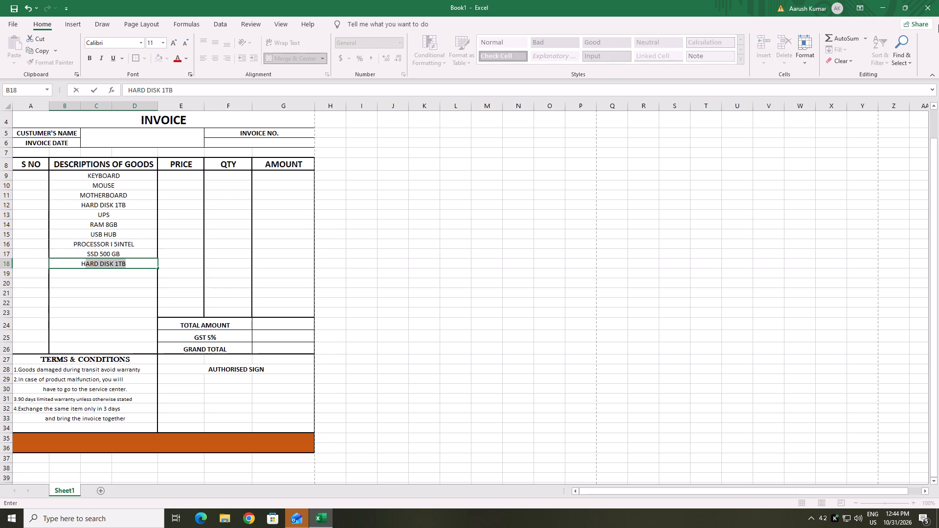
pyautogui.write('MI')
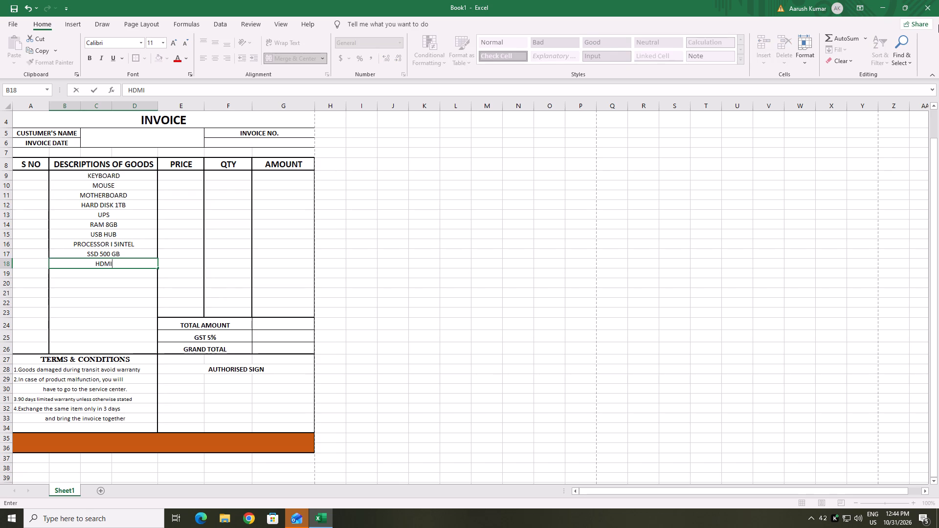
pyautogui.press('space')
pyautogui.write('CABLE')
pyautogui.press('Down')
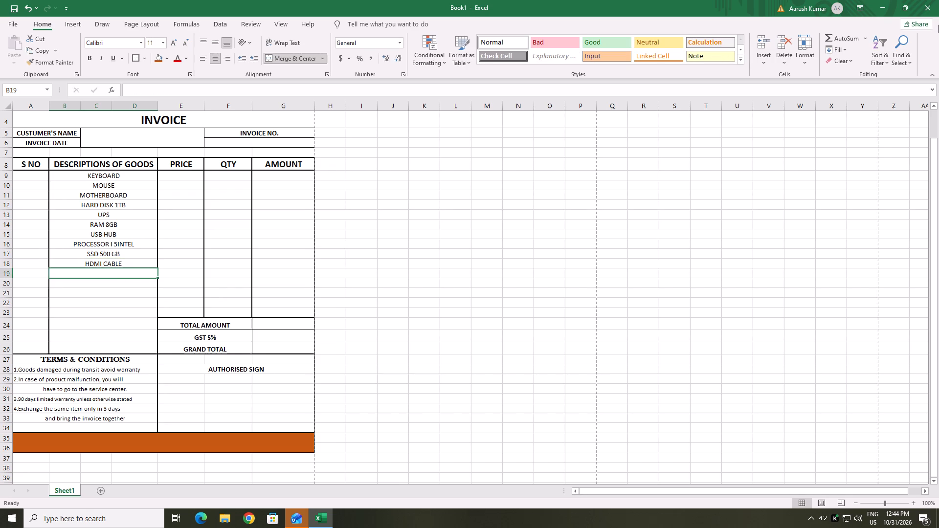
pyautogui.write('PRINTER')
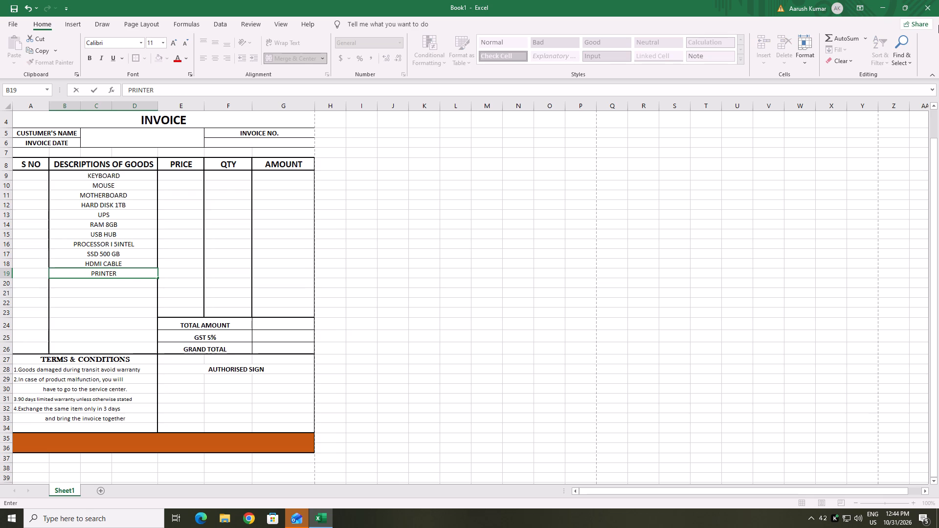
pyautogui.press('Right')
# Enter the prices 350, 300, 6800 and 6500 in E9 through E12 for keyboard, mouse, motherboard and hard disk.
pyautogui.press('Up')
pyautogui.press('Up')
pyautogui.press('Up')
pyautogui.press('Up')
pyautogui.press('Up')
pyautogui.press('Up')
pyautogui.press('Up')
pyautogui.press('Up')
pyautogui.press('Up')
pyautogui.press('Up')
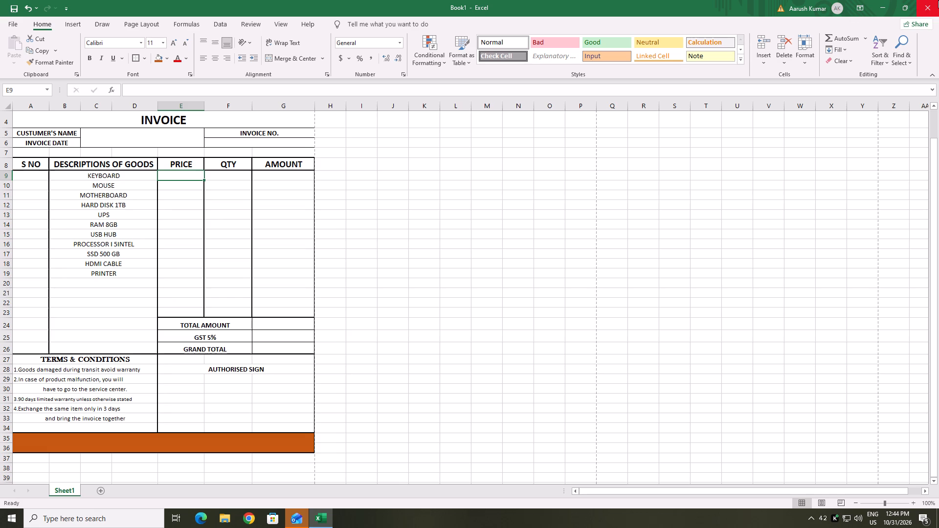
pyautogui.write('350')
pyautogui.press('Down')
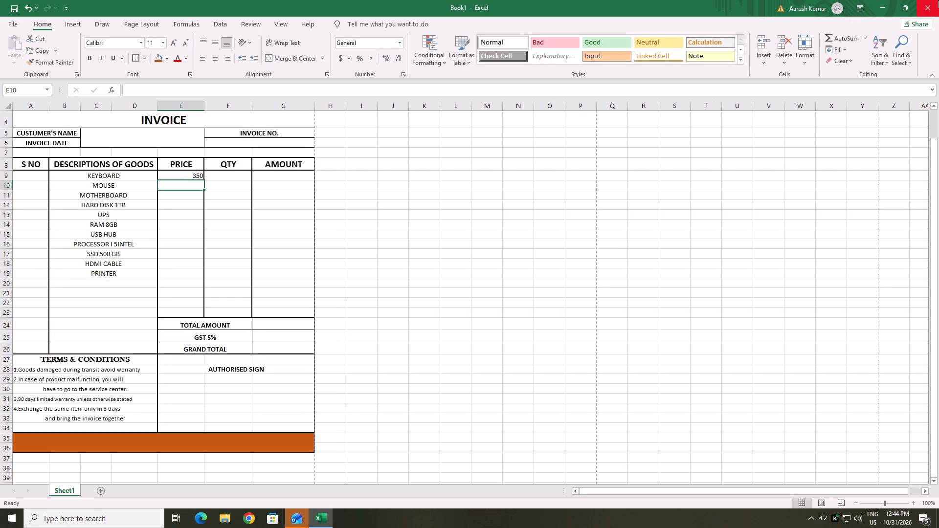
pyautogui.write('300')
pyautogui.press('Down')
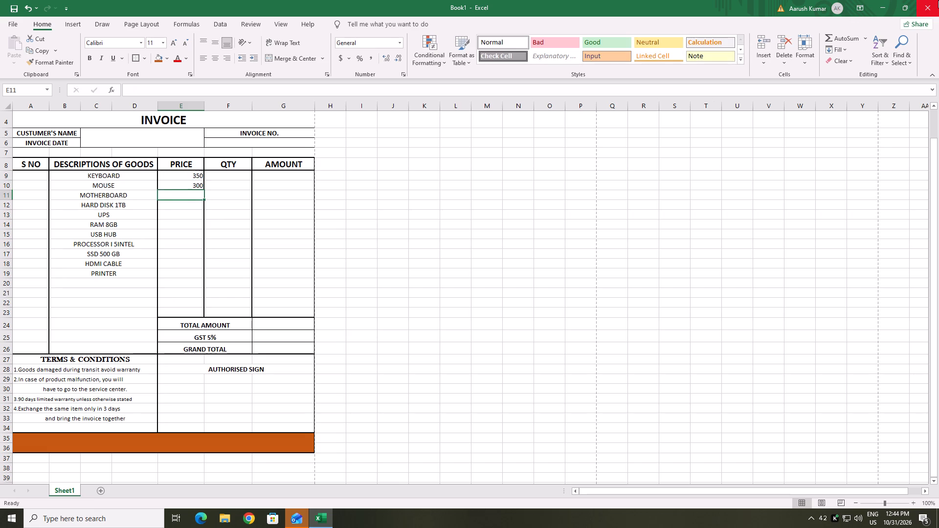
pyautogui.write('6800')
pyautogui.press('Down')
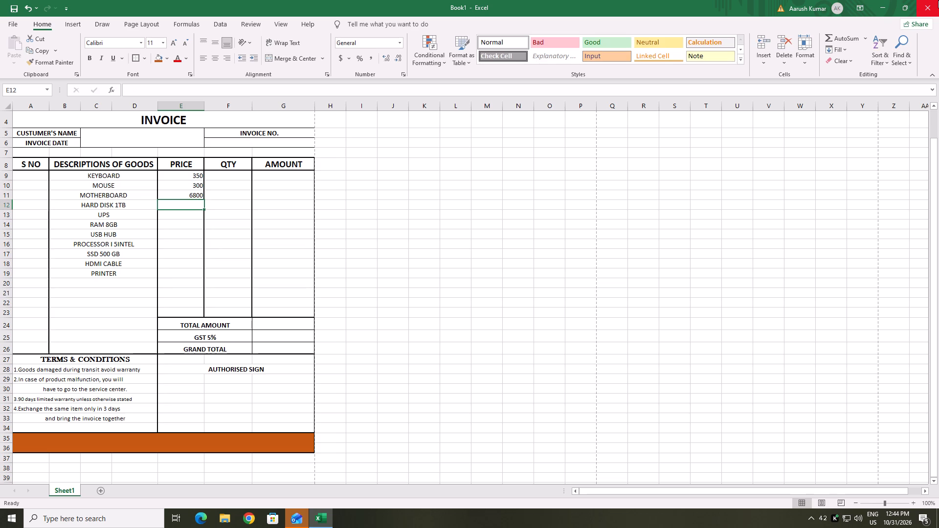
pyautogui.write('6500')
pyautogui.press('Down')
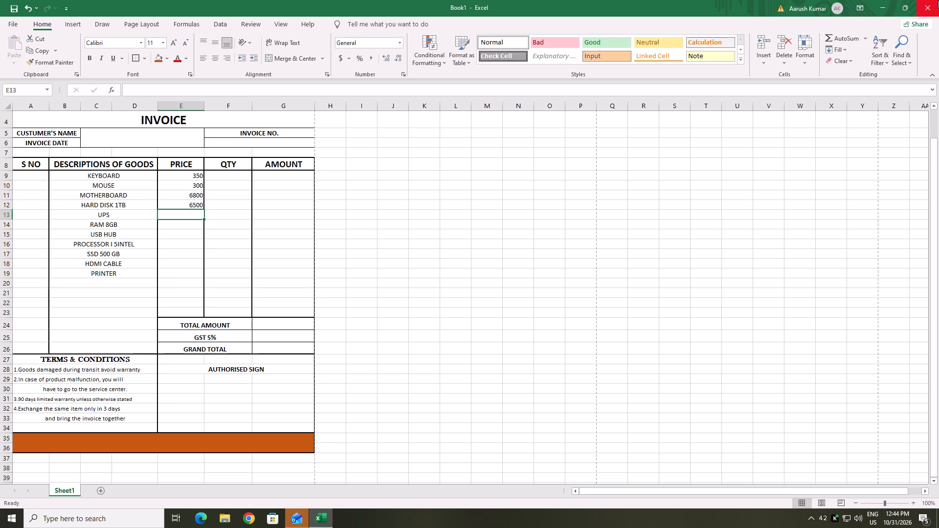
# Enter the prices 3200, 2500 and 3500 in E13 through E15 for UPS, RAM and USB hub.
pyautogui.write('32')
pyautogui.write('00')
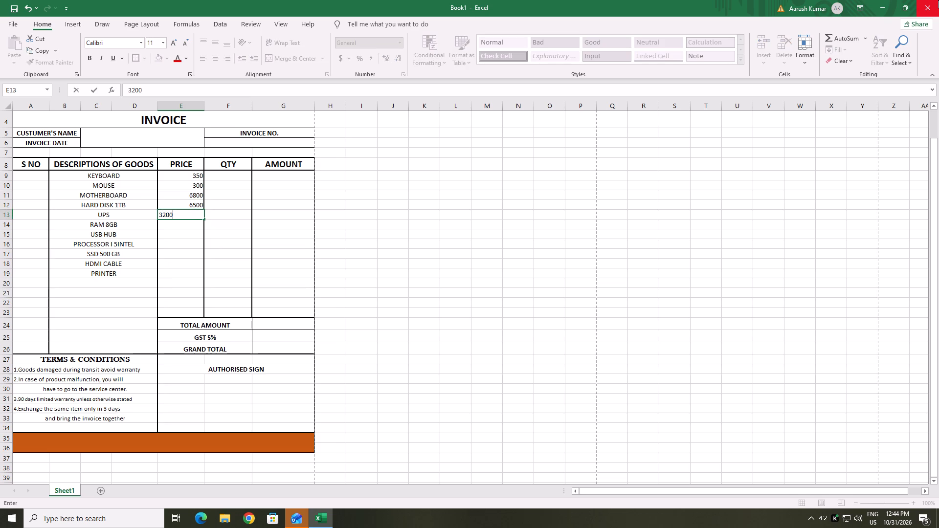
pyautogui.press('Down')
pyautogui.write('2500')
pyautogui.press('Down')
pyautogui.press('6')
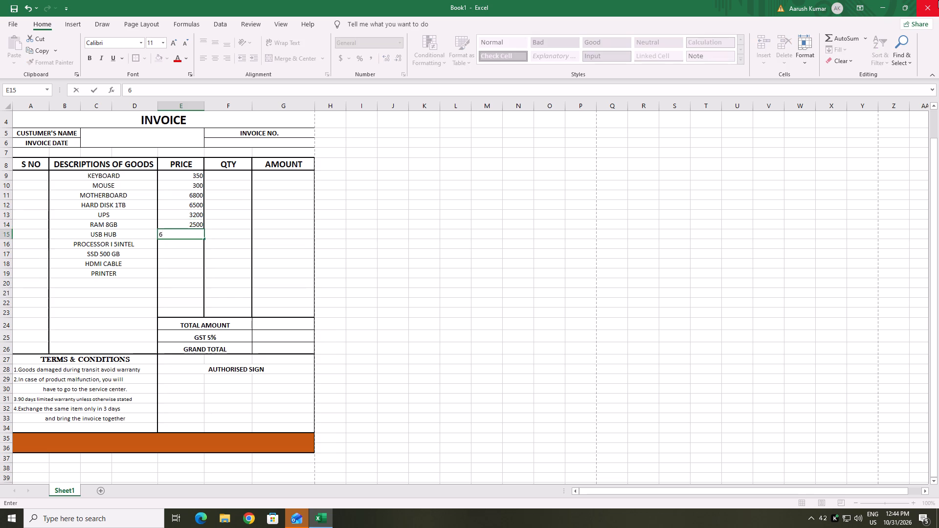
pyautogui.press('Insert')
pyautogui.press('BackSpace')
pyautogui.write('3500')
pyautogui.press('Down')
# Continue the price column with 500, 12500, 3500, 200 and 14500 in E16 through E20.
pyautogui.write('500')
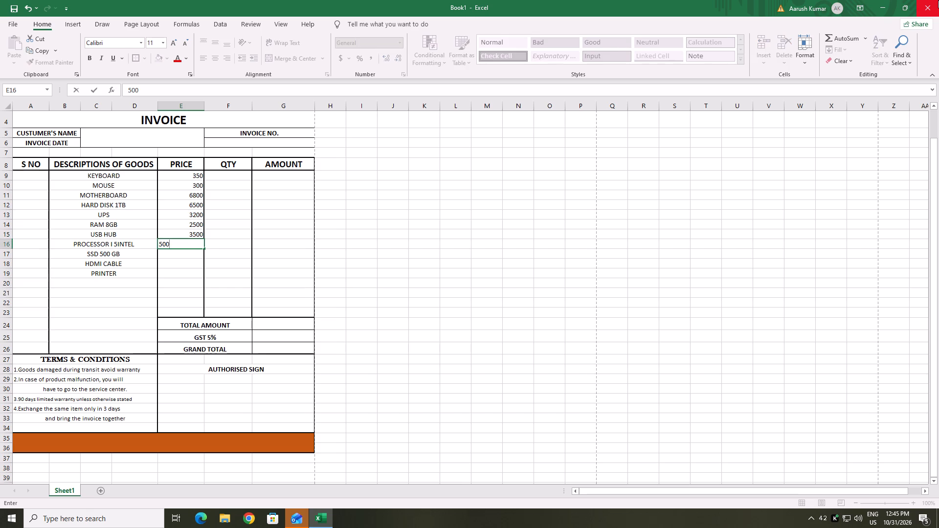
pyautogui.press('Down')
pyautogui.write('15')
pyautogui.press('BackSpace')
pyautogui.write('2500')
pyautogui.press('Down')
pyautogui.write('3500')
pyautogui.press('Down')
pyautogui.write('200')
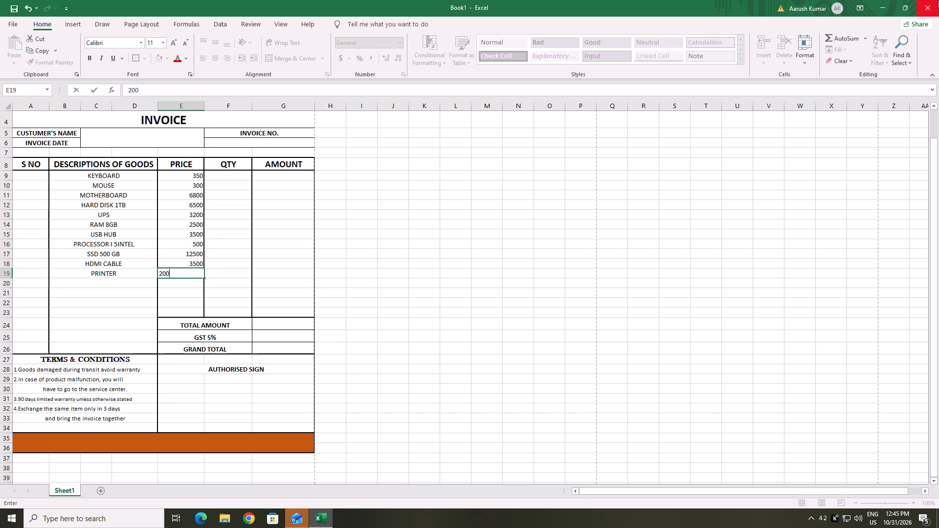
pyautogui.press('Down')
pyautogui.write('14500')
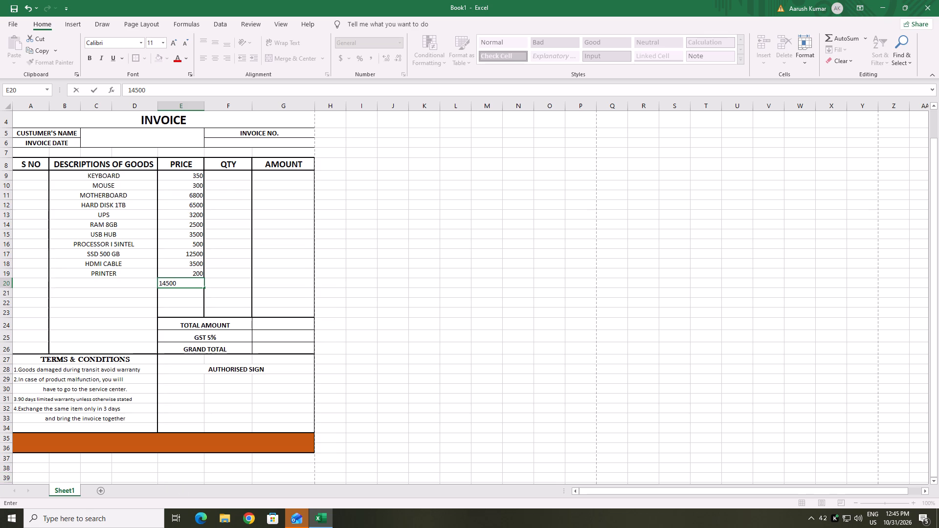
# Enter the quantities 2, 6, 5 and 2 in F9 through F12.
pyautogui.click(238, 176)
pyautogui.press('2')
pyautogui.press('Down')
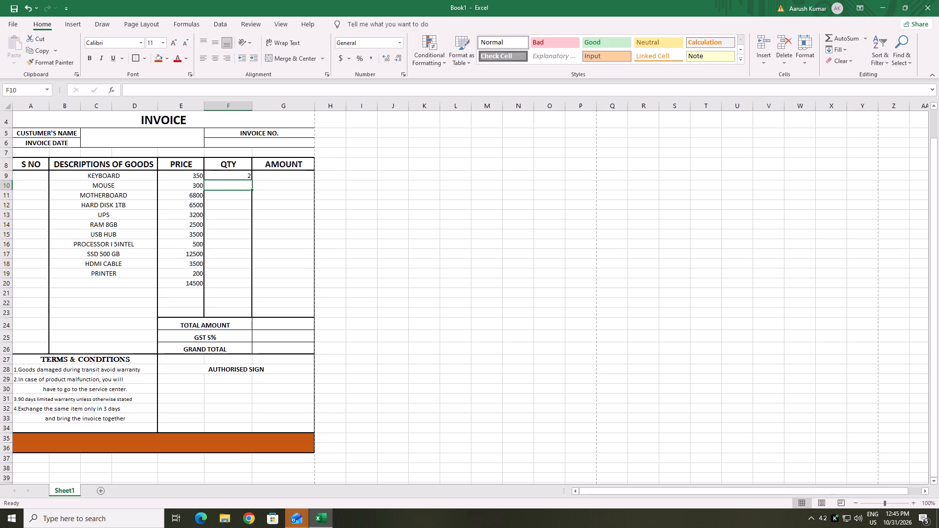
pyautogui.press('6')
pyautogui.press('Down')
pyautogui.press('5')
pyautogui.press('Down')
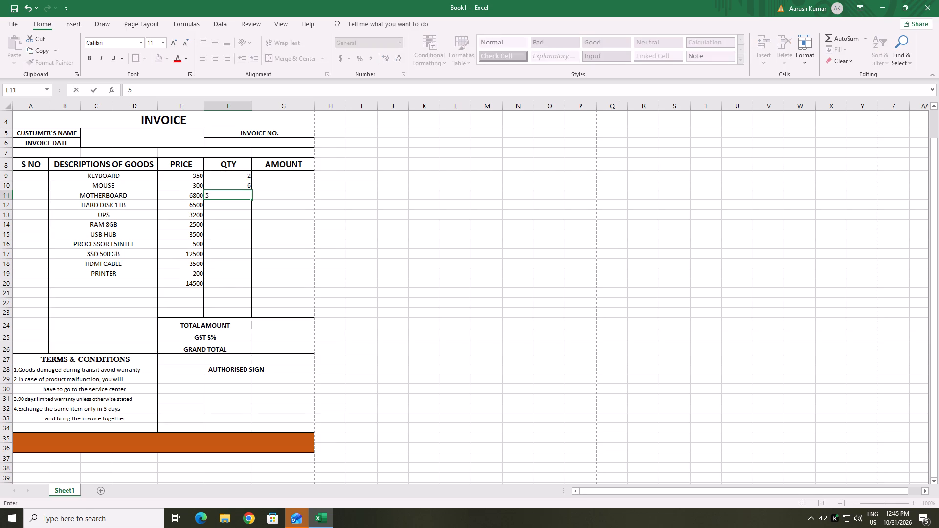
pyautogui.press('2')
pyautogui.press('Down')
# Enter the quantities 694, 345, 2 and 9 in F13 through F16.
pyautogui.write('694')
pyautogui.press('Down')
pyautogui.write('345')
pyautogui.press('Down')
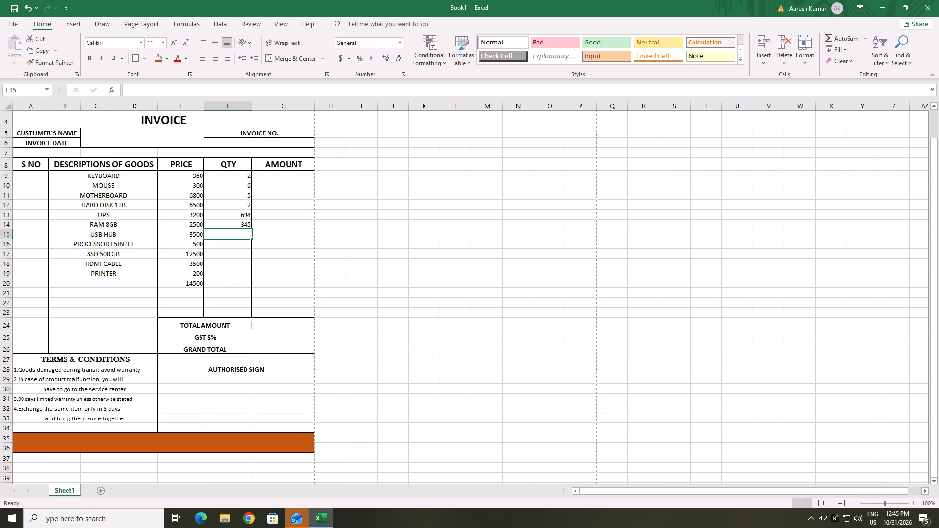
pyautogui.press('2')
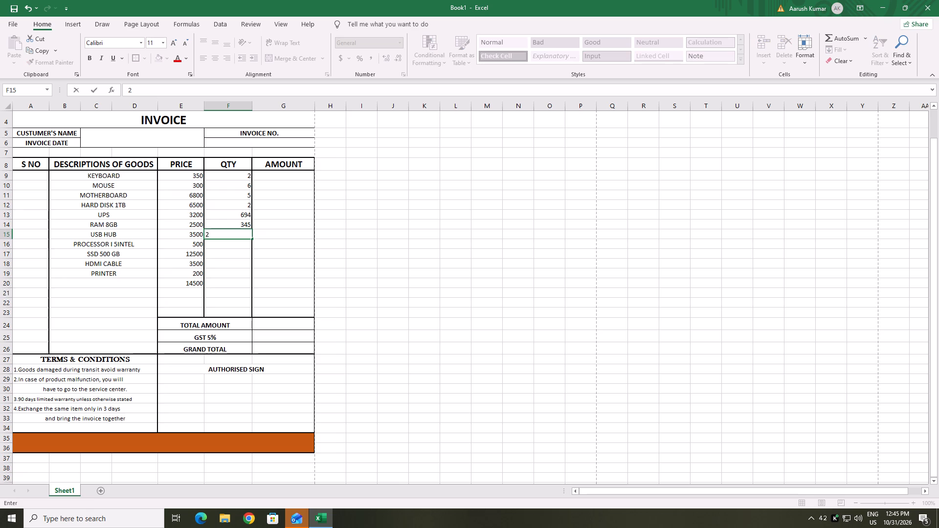
pyautogui.press('Down')
pyautogui.press('9')
pyautogui.press('Down')
# Enter the quantities 25, 25, 29 and 3 in F17 through F20.
pyautogui.write('25')
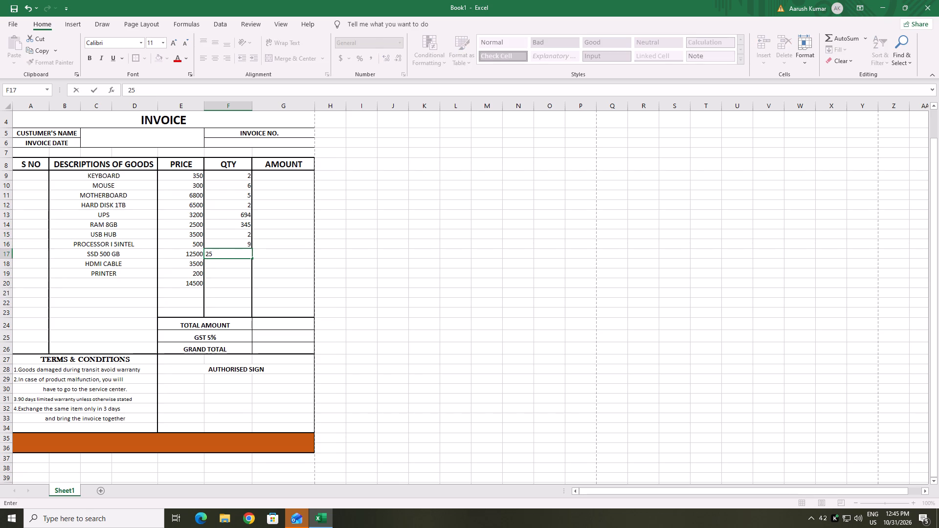
pyautogui.press('Down')
pyautogui.press('2')
pyautogui.press('5')
pyautogui.press('Down')
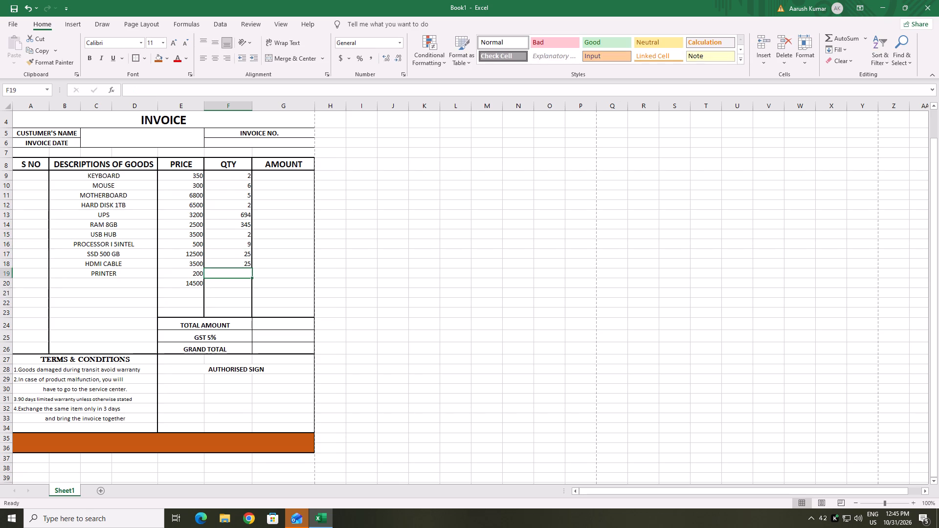
pyautogui.write('29')
pyautogui.press('Down')
pyautogui.press('3')
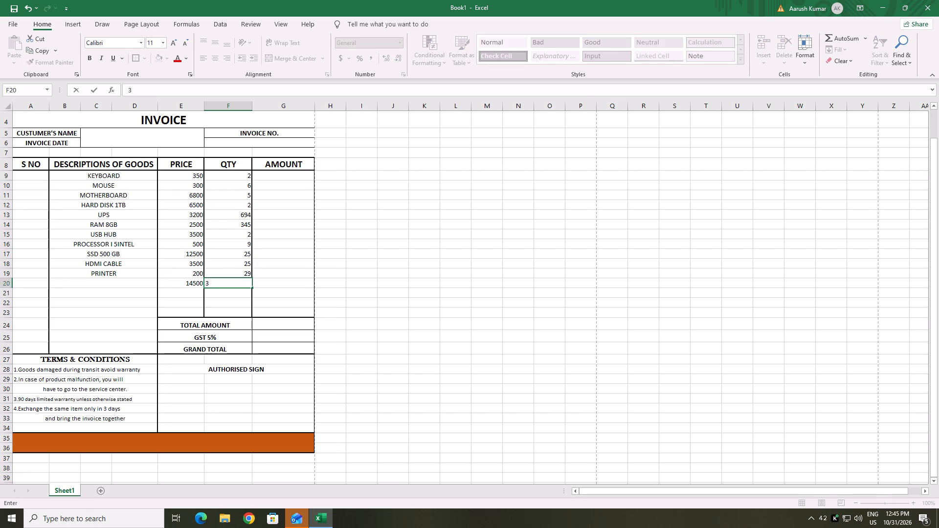
# Calculate the keyboard amount in G9 as price times quantity with the formula =E9*F9.
pyautogui.click(293, 179)
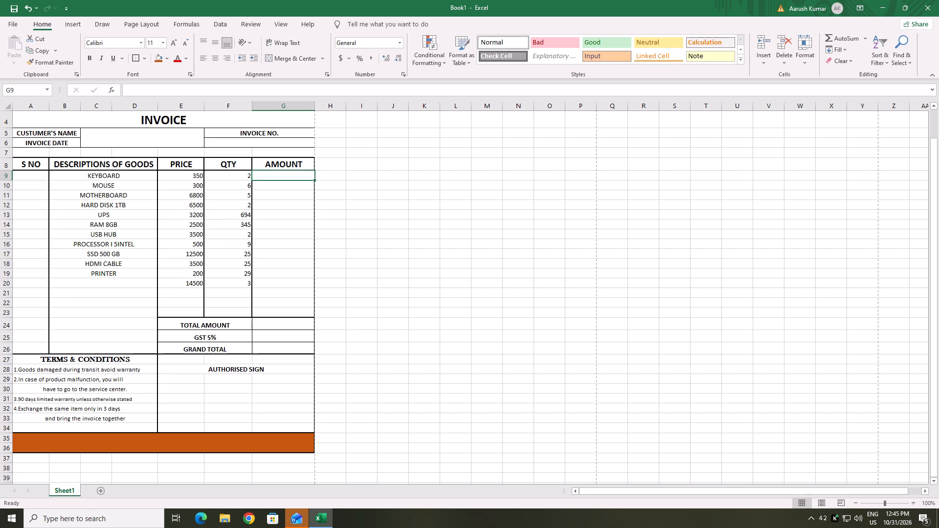
pyautogui.press('=')
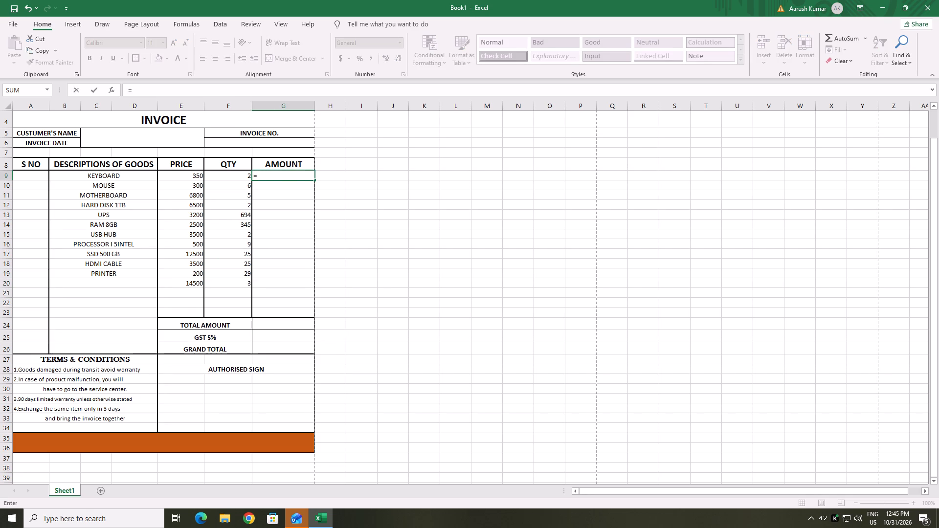
pyautogui.keyDown('ctrl'); pyautogui.click(181, 176); pyautogui.keyUp('ctrl')
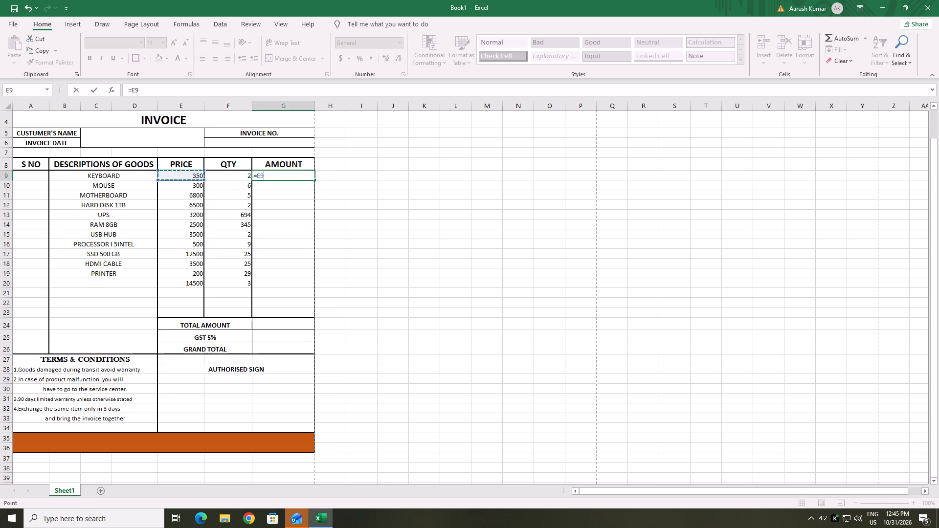
pyautogui.press('*')
pyautogui.keyDown('ctrl'); pyautogui.click(237, 176); pyautogui.keyUp('ctrl')
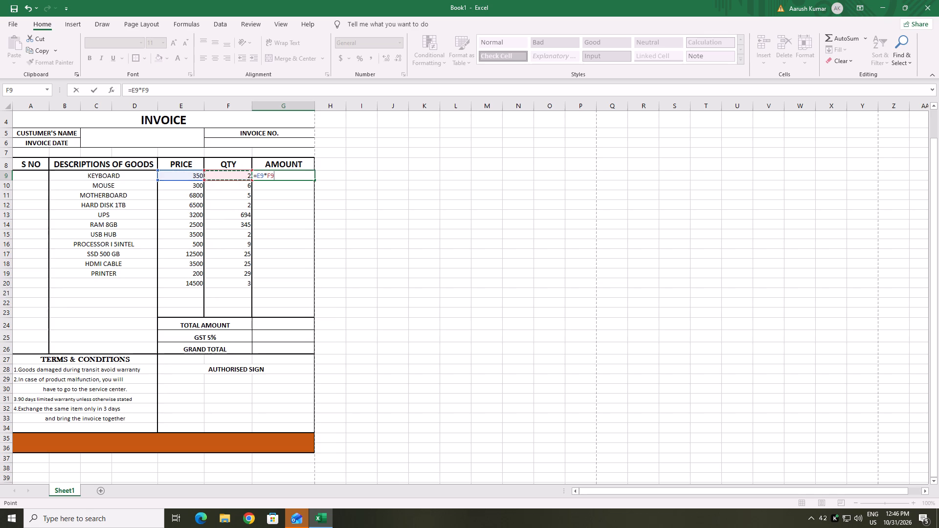
pyautogui.press('Return')
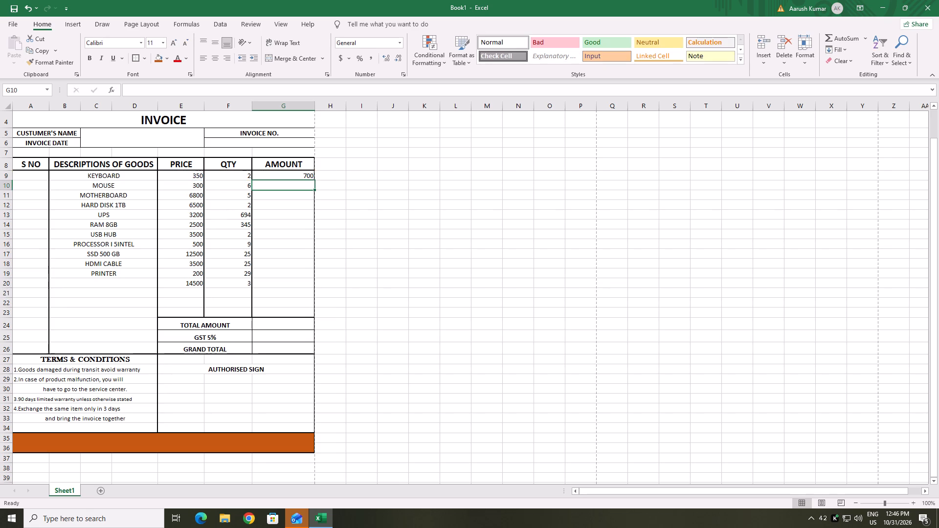
# Fill the amount formula from G9 down through G20.
pyautogui.click(287, 174)
pyautogui.moveTo(315, 180); pyautogui.dragTo(309, 261)
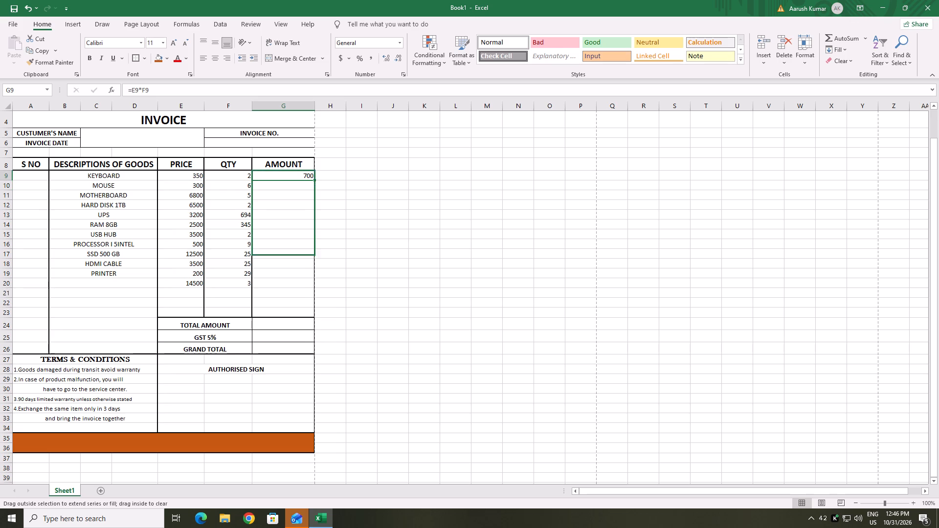
pyautogui.moveTo(309, 261); pyautogui.dragTo(301, 288)
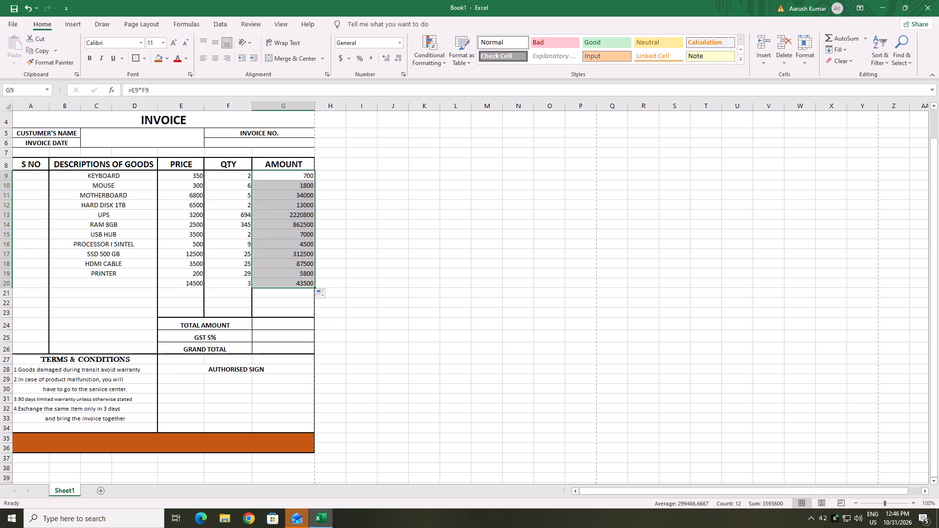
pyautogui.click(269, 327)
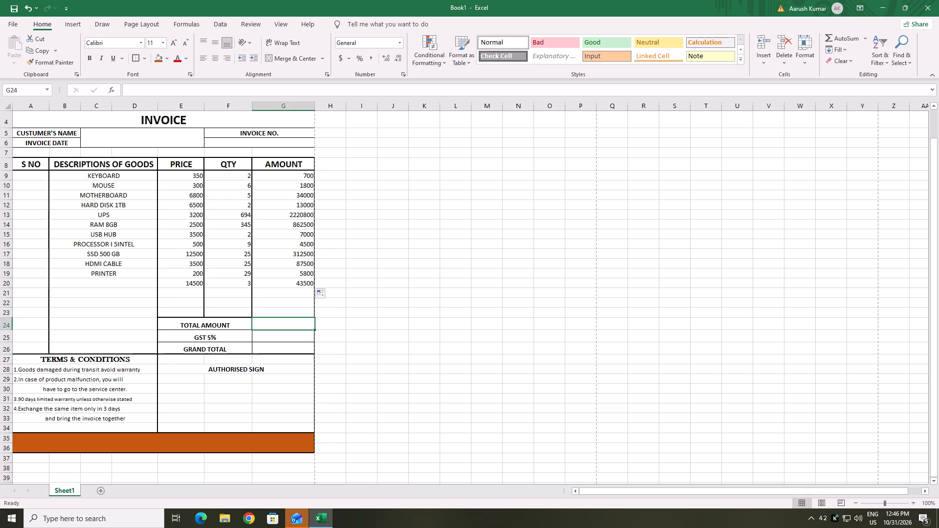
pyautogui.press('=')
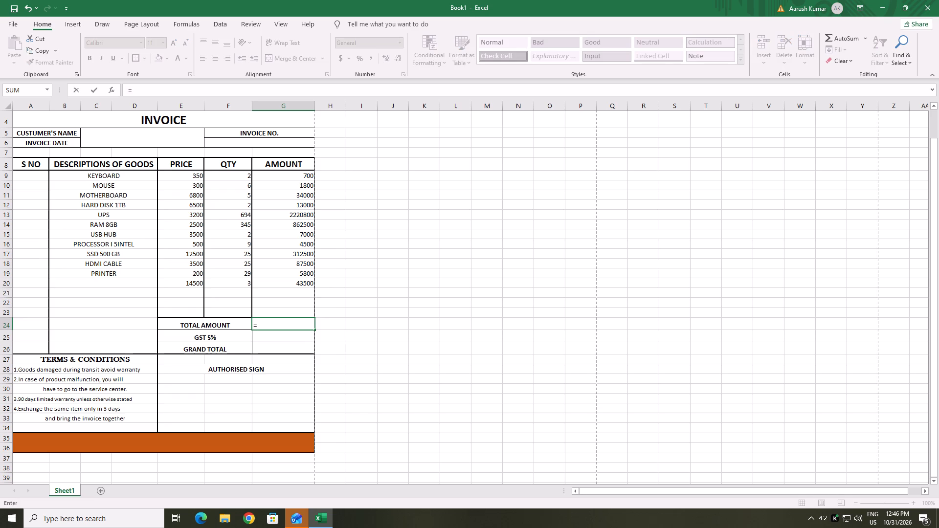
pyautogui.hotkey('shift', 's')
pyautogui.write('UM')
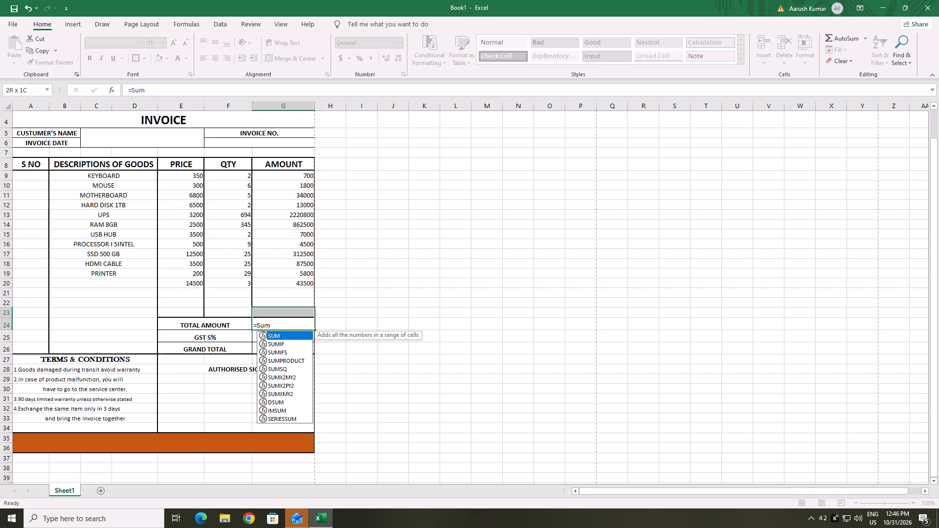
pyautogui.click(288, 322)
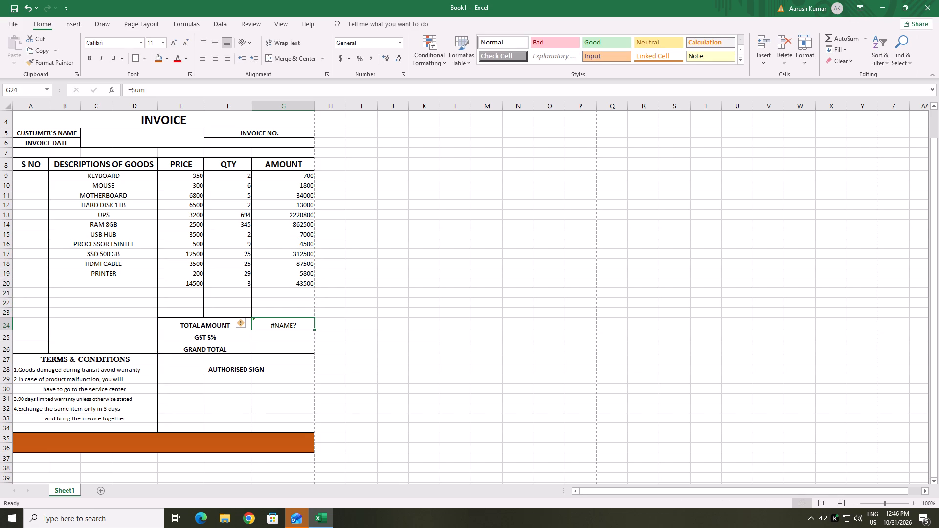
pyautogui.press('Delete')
# Start a Sum formula over the item amounts in the TOTAL AMOUNT cell G24.
pyautogui.press('=')
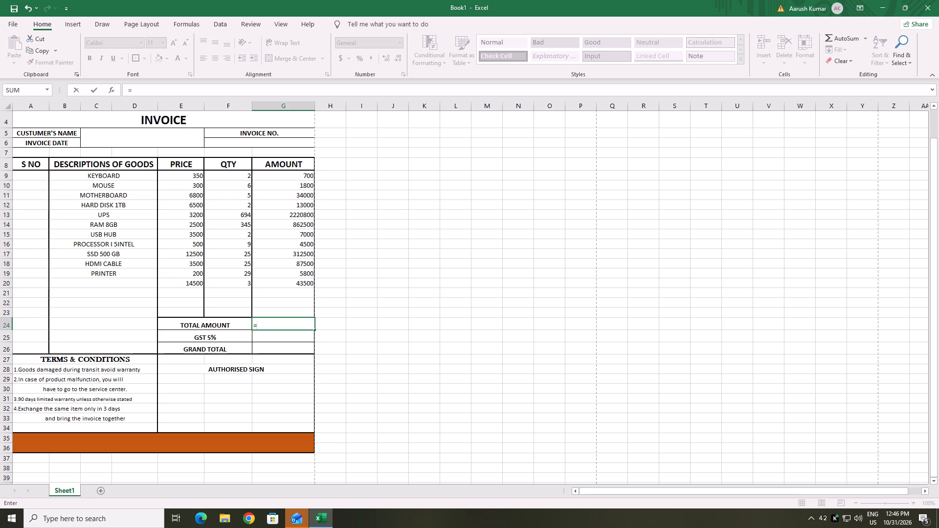
pyautogui.write('Sum')
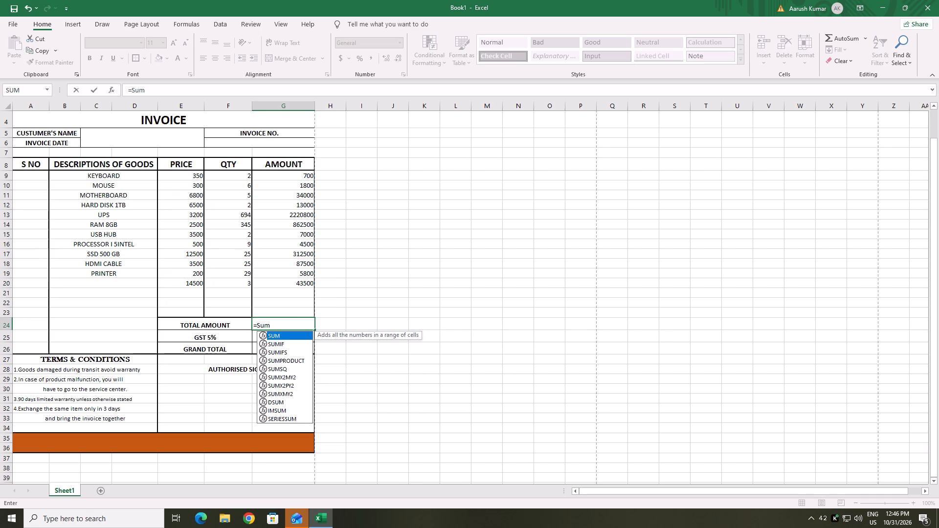
pyautogui.keyDown('ctrl'); pyautogui.click(302, 174); pyautogui.keyUp('ctrl')
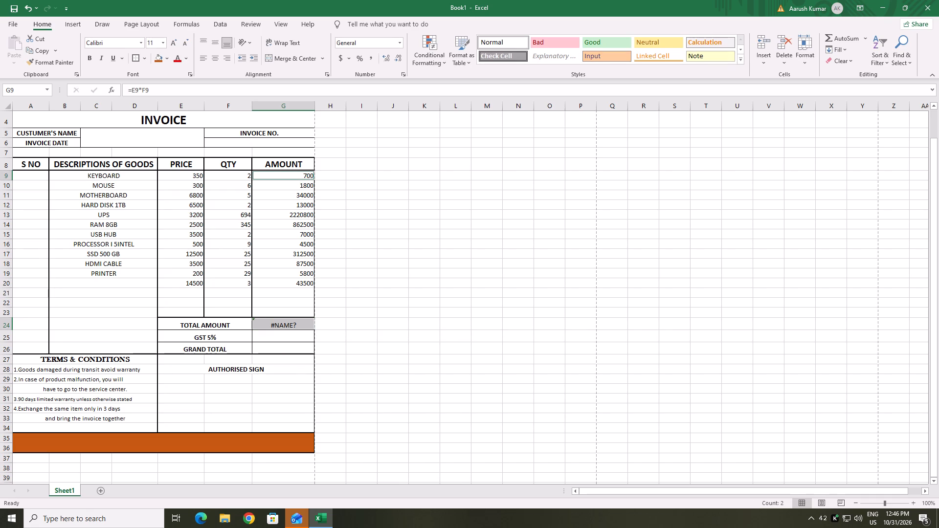
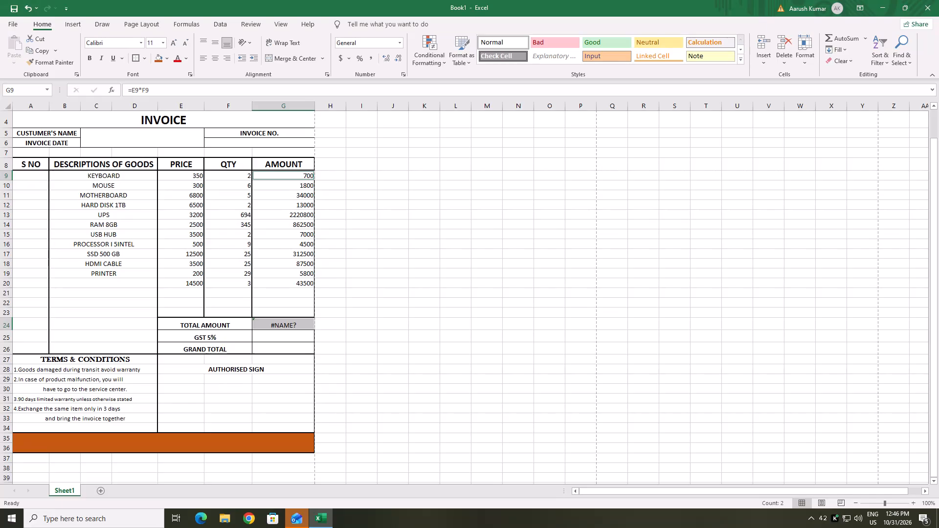
# Replace the incomplete formula in the TOTAL AMOUNT cell G24 with =SUM(G9:G20) to add up all item amounts.
pyautogui.click(292, 322)
pyautogui.press('Delete')
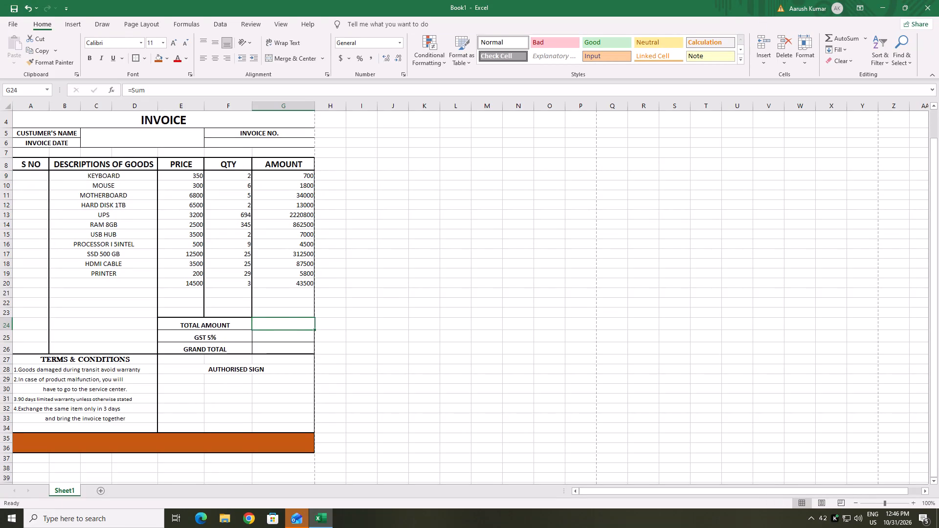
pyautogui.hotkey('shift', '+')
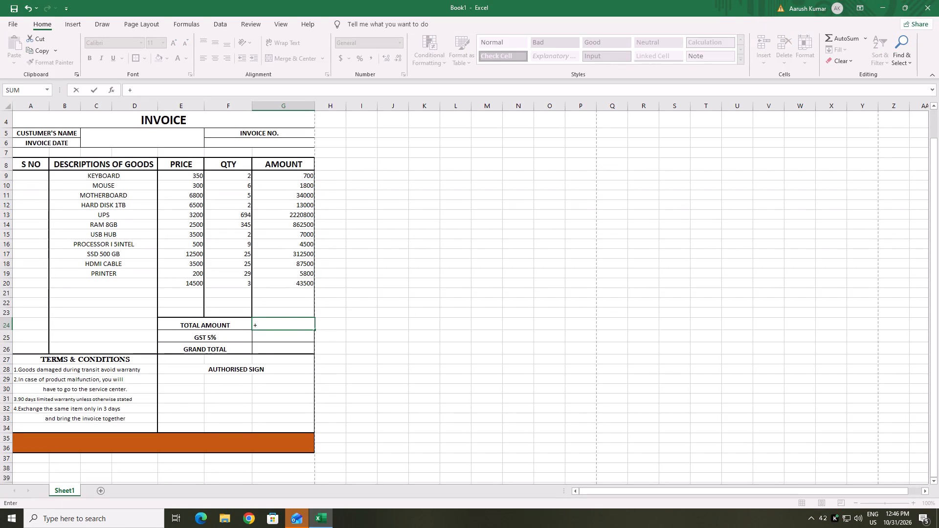
pyautogui.press('BackSpace')
pyautogui.press('=')
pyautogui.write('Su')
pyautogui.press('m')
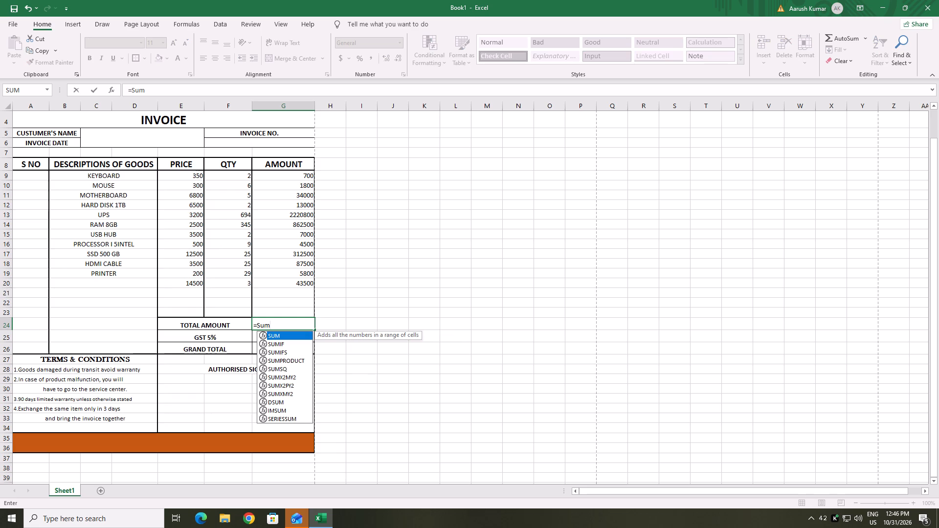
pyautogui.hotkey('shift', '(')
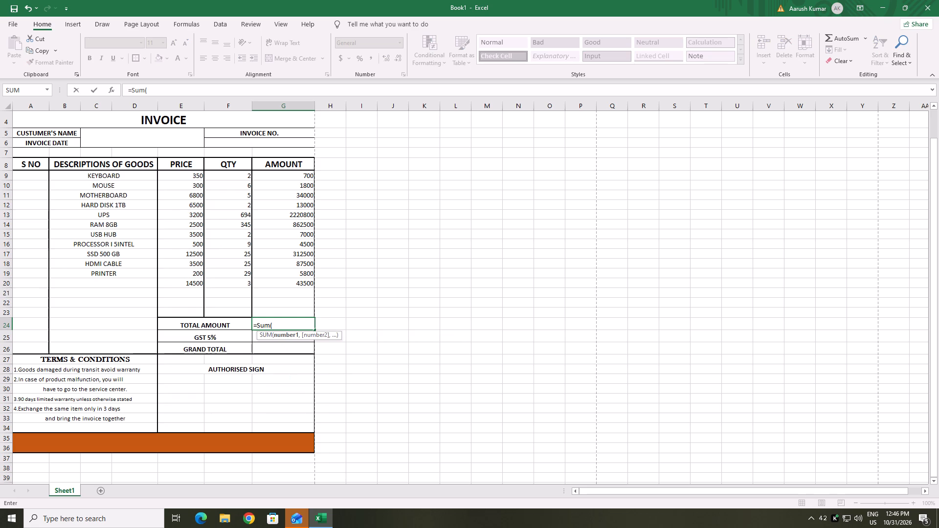
pyautogui.keyDown('ctrl'); pyautogui.click(301, 175); pyautogui.keyUp('ctrl')
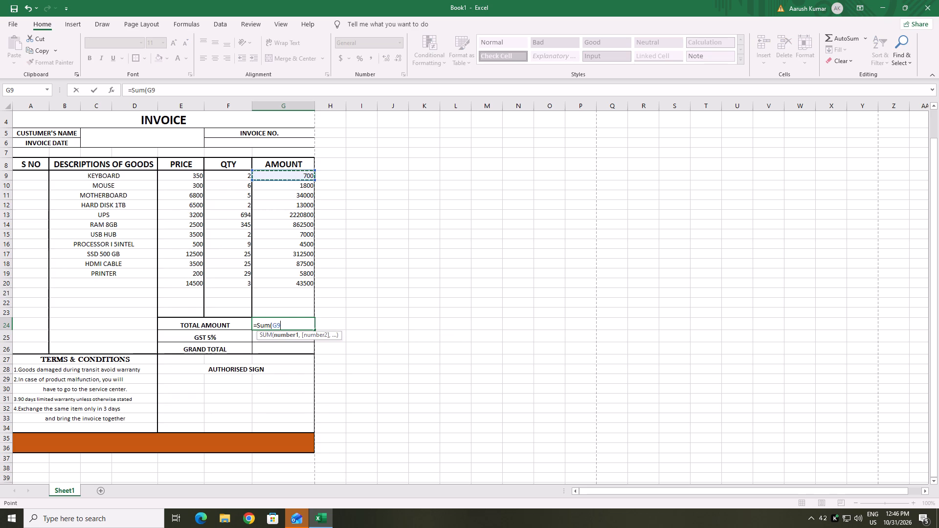
pyautogui.keyDown('shift'); pyautogui.moveTo(305, 187); pyautogui.dragTo(304, 286); pyautogui.keyUp('shift')
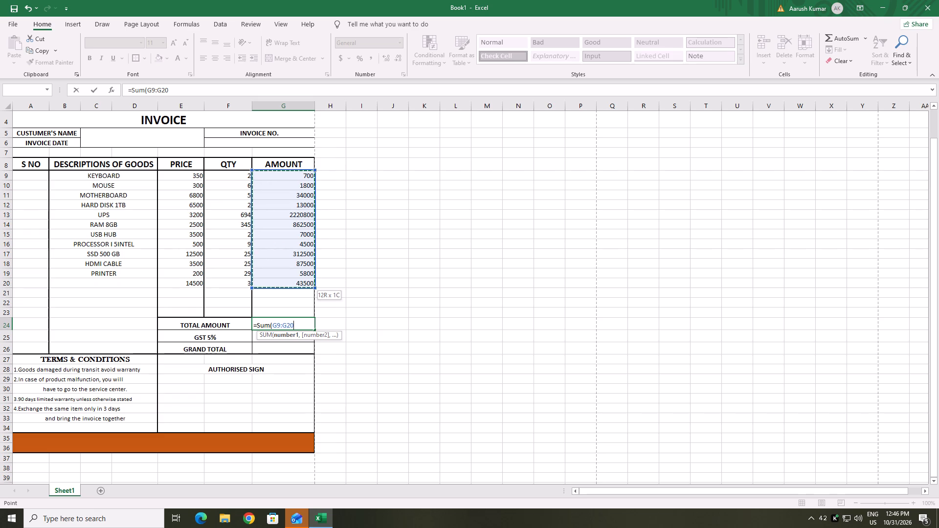
pyautogui.hotkey('shift', ')')
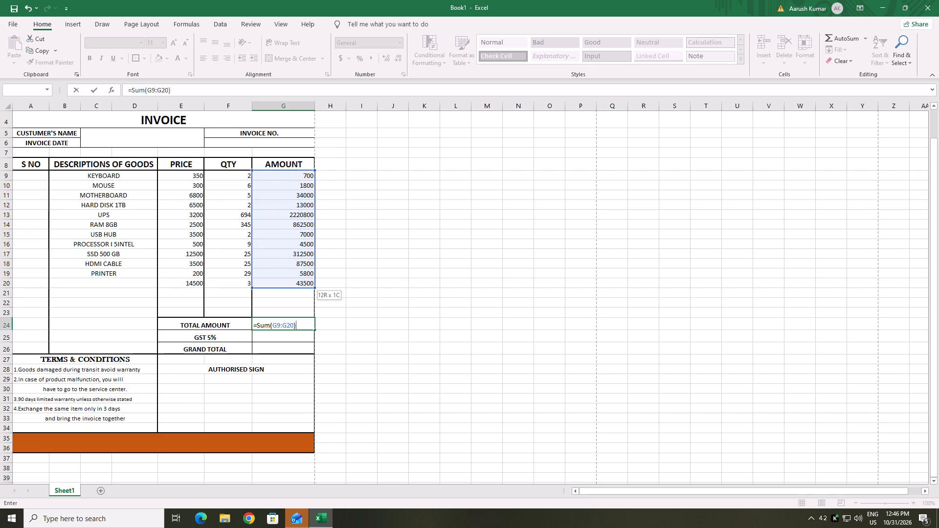
pyautogui.click(306, 323)
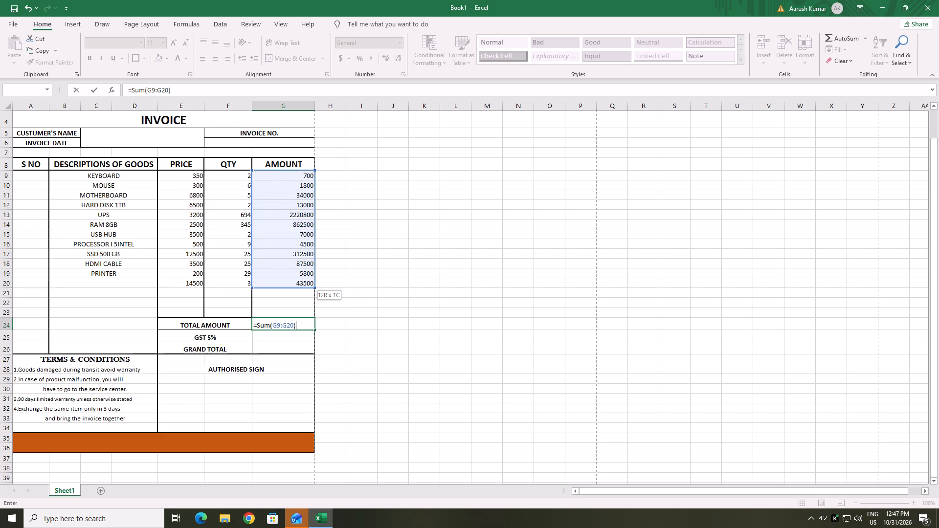
pyautogui.click(308, 328)
pyautogui.press('Down')
pyautogui.press('Right')
pyautogui.press('Return')
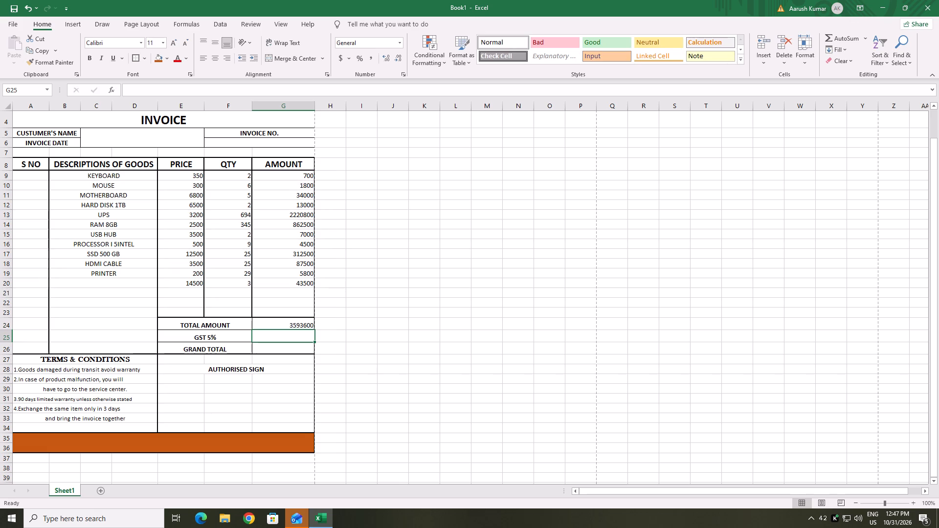
# Unmerge the block C5:E6, then merge and center C5:E5 beside CUSTUMER'S NAME and apply all borders to it.
pyautogui.scroll(2, 135, 177)
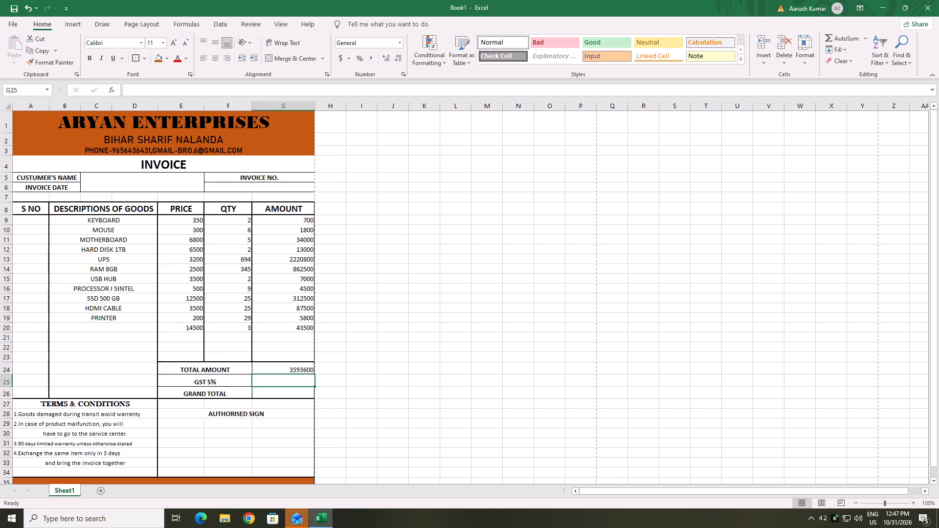
pyautogui.click(111, 182)
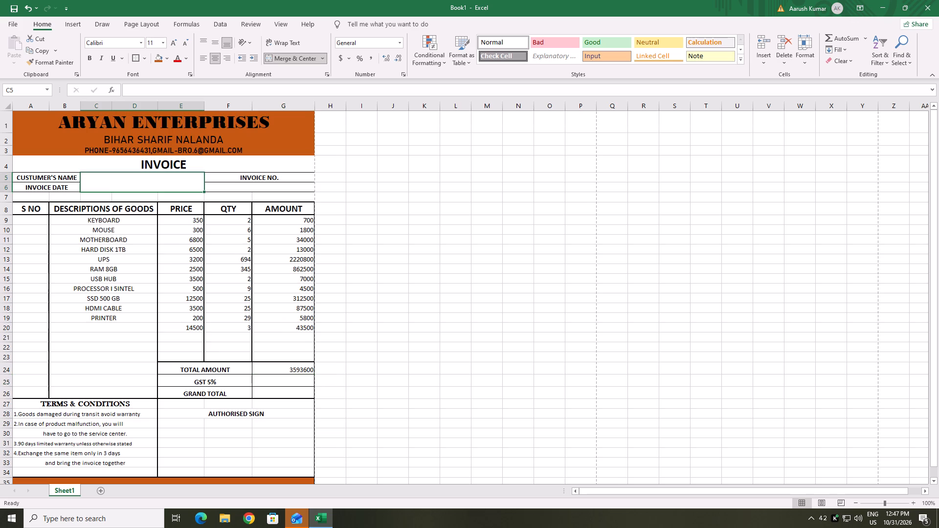
pyautogui.click(276, 59)
pyautogui.moveTo(87, 176); pyautogui.dragTo(173, 177)
pyautogui.click(291, 58)
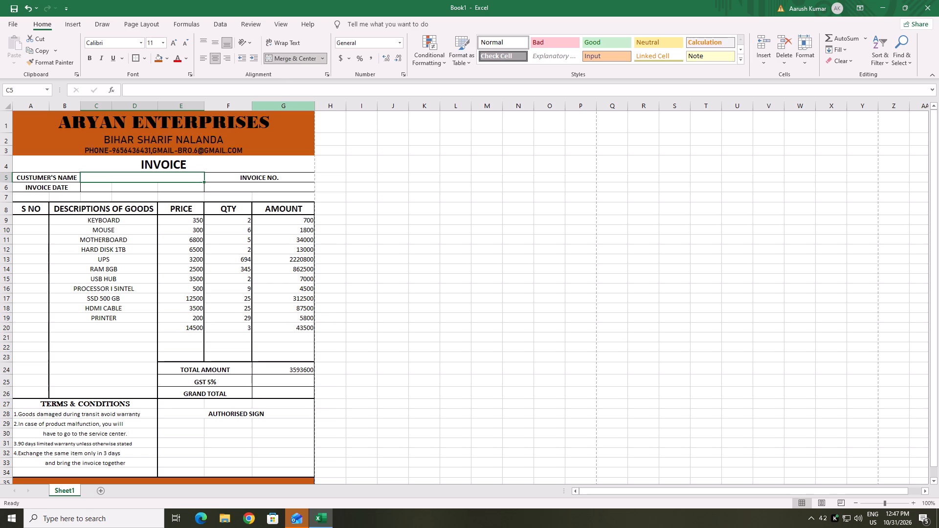
pyautogui.click(138, 58)
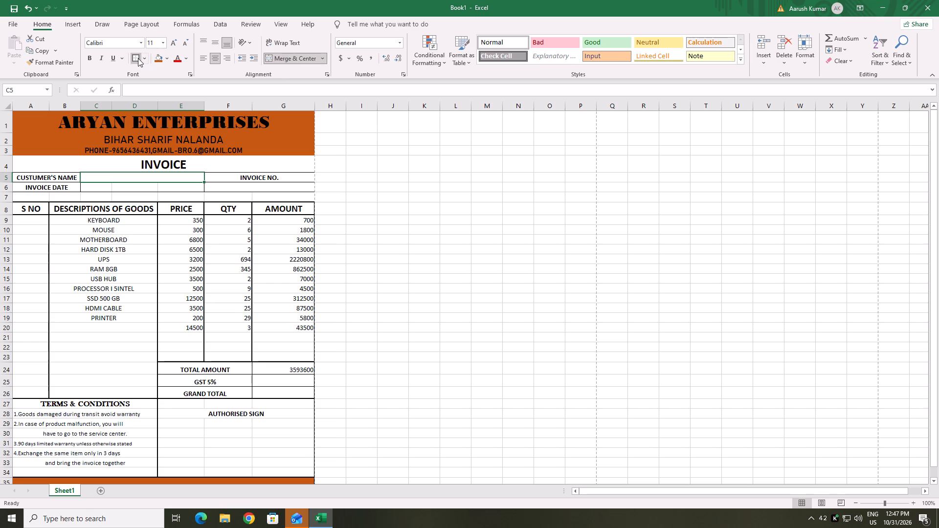
pyautogui.click(143, 58)
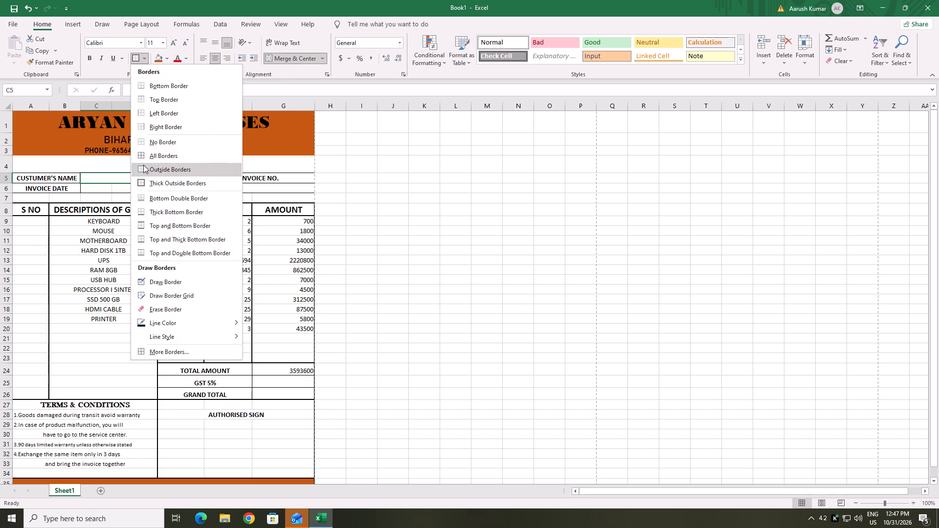
pyautogui.click(149, 154)
# Merge and center C6:E6 beside INVOICE DATE and apply all borders to it.
pyautogui.click(138, 186)
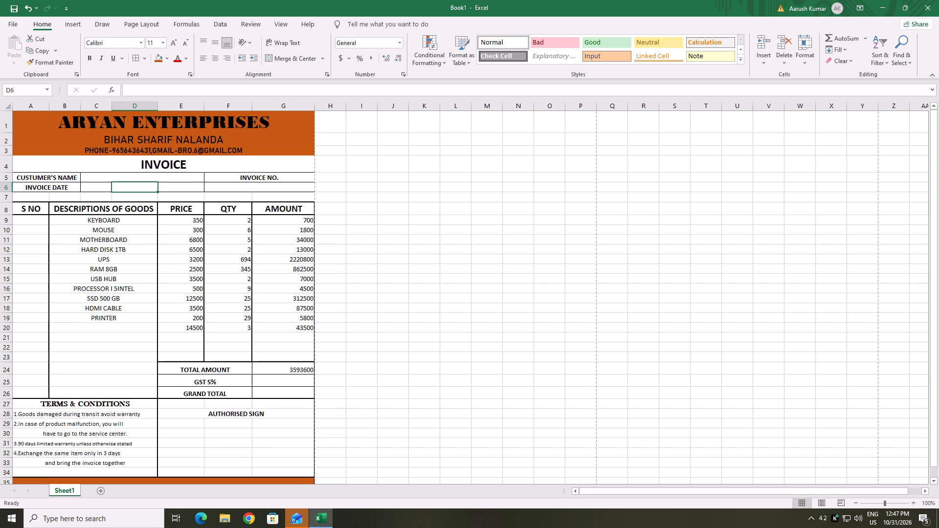
pyautogui.moveTo(92, 187); pyautogui.dragTo(178, 185)
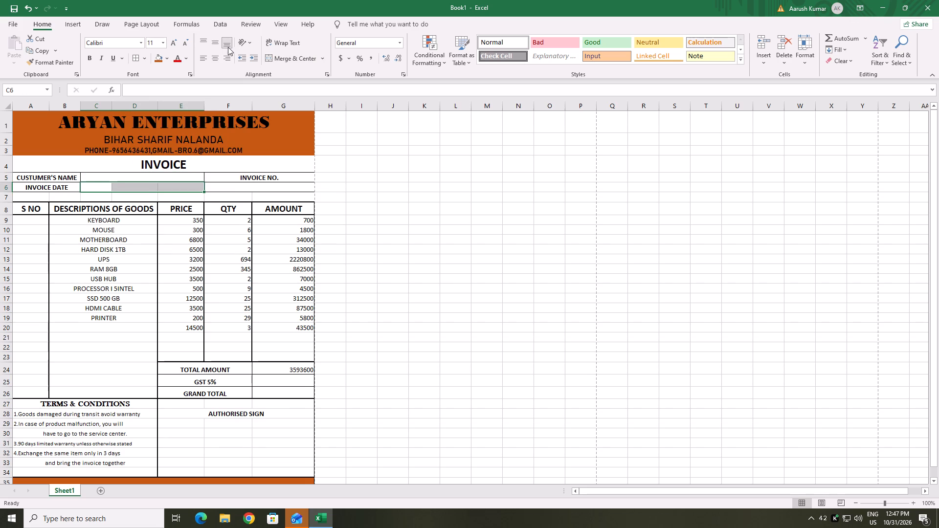
pyautogui.click(274, 55)
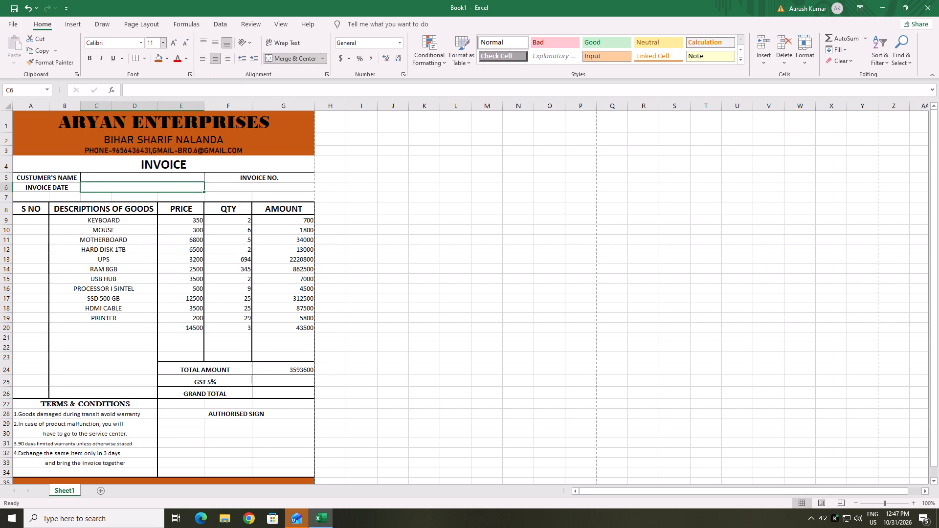
pyautogui.click(135, 60)
# Enter the customer's full name in capital letters in C5 beside CUSTUMER'S NAME.
pyautogui.click(132, 177)
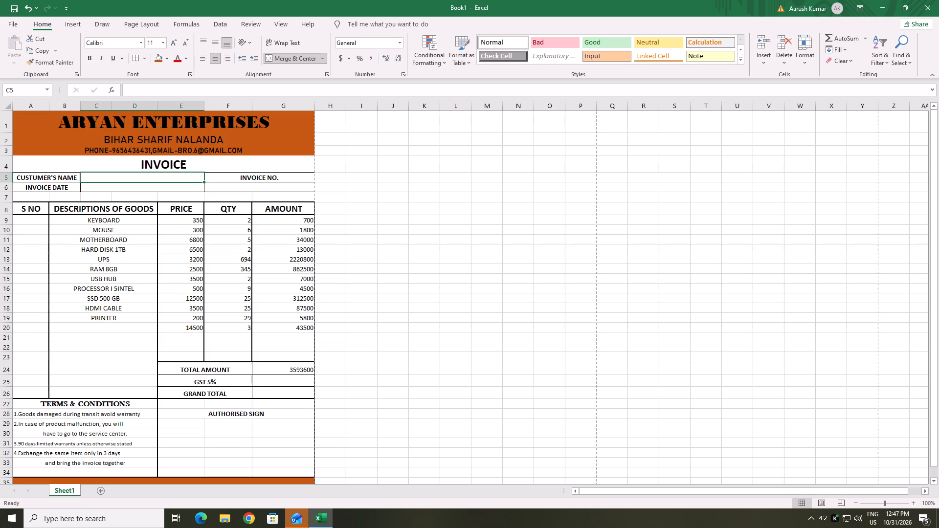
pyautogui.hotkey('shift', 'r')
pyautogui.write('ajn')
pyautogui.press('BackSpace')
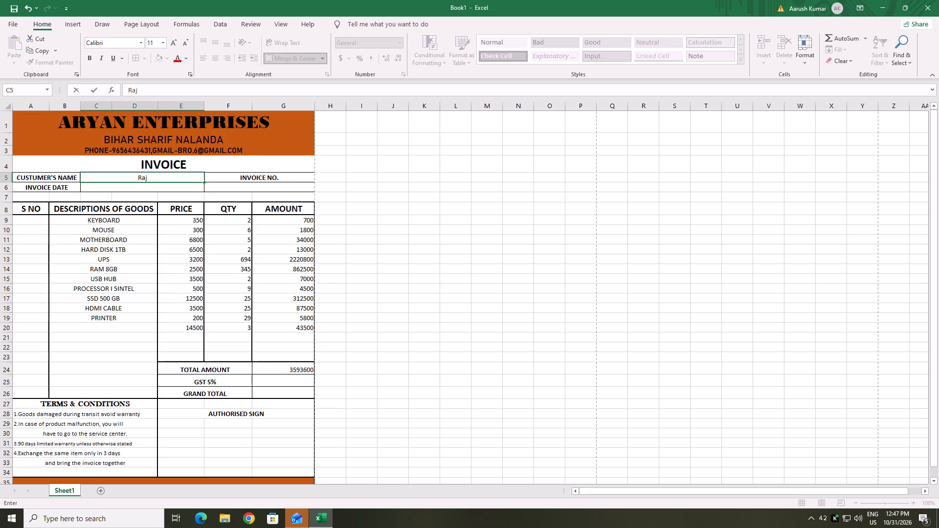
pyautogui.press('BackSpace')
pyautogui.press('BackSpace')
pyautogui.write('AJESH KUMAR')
# Enter the invoice date 10/31/2026 in C6.
pyautogui.click(185, 190)
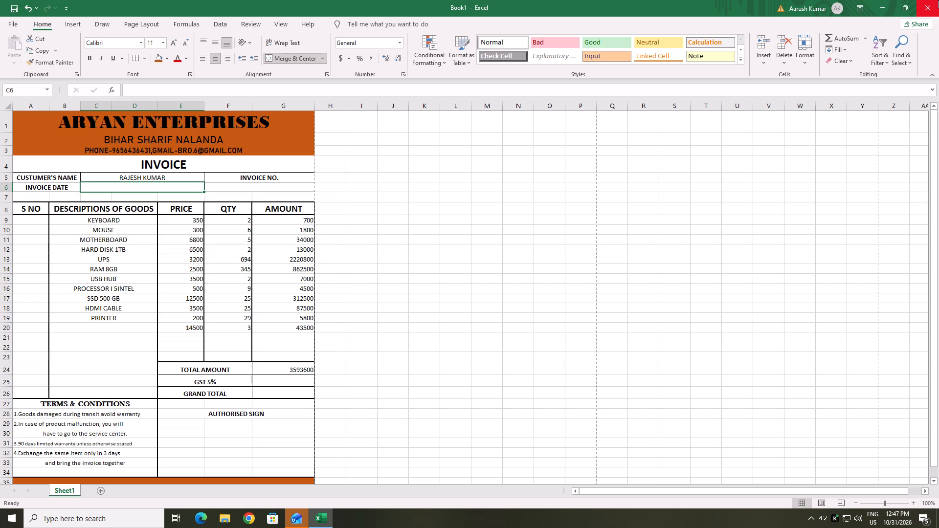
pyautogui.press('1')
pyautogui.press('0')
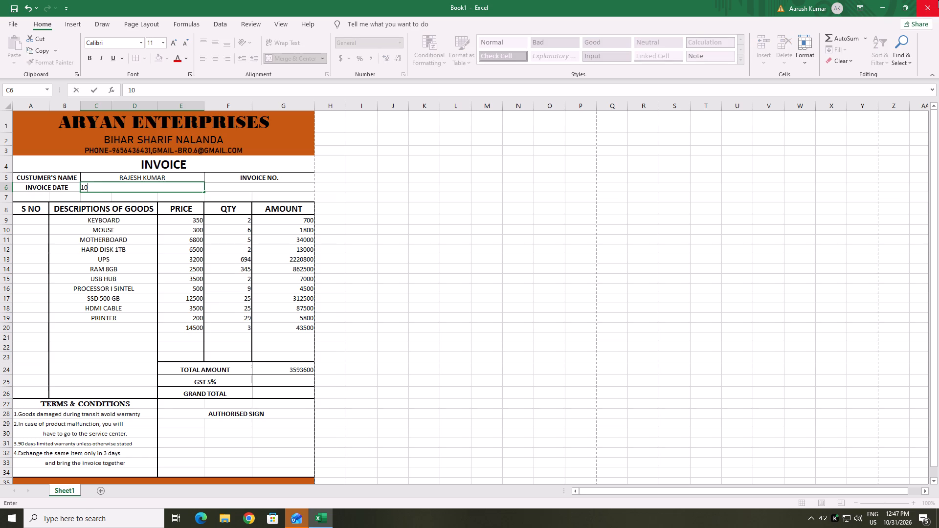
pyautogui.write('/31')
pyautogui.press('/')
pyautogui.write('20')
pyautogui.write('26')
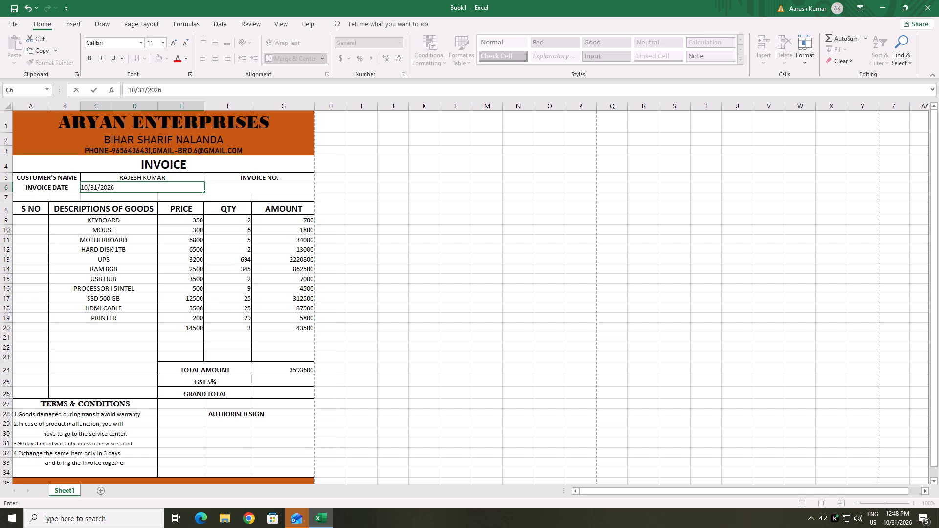
# Enter the invoice number 120 in F6 below INVOICE NO.
pyautogui.click(252, 186)
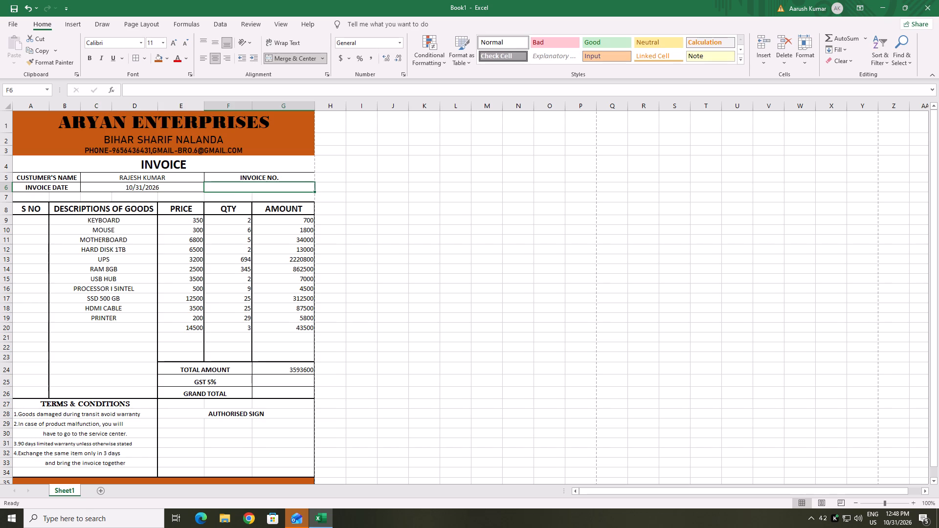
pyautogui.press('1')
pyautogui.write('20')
pyautogui.click(461, 232)
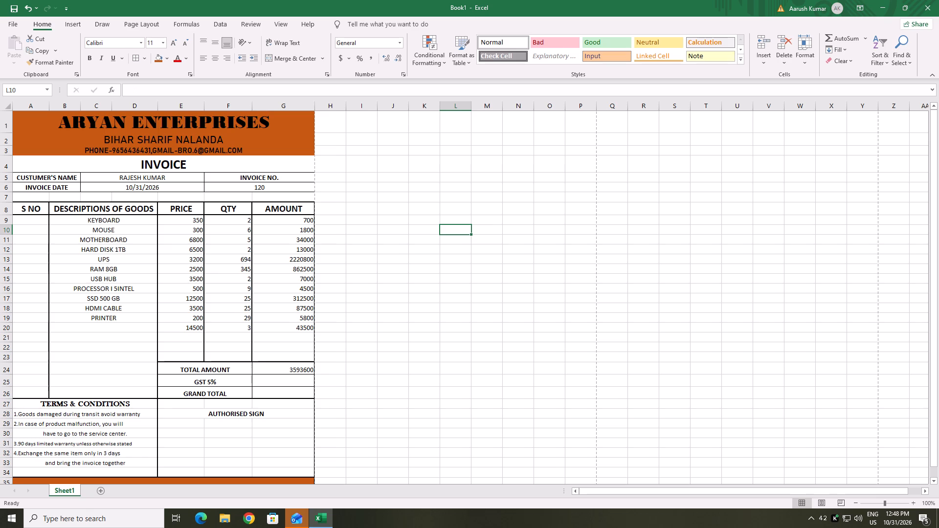
# Apply the Number format to the TOTAL AMOUNT value in G24.
pyautogui.click(277, 371)
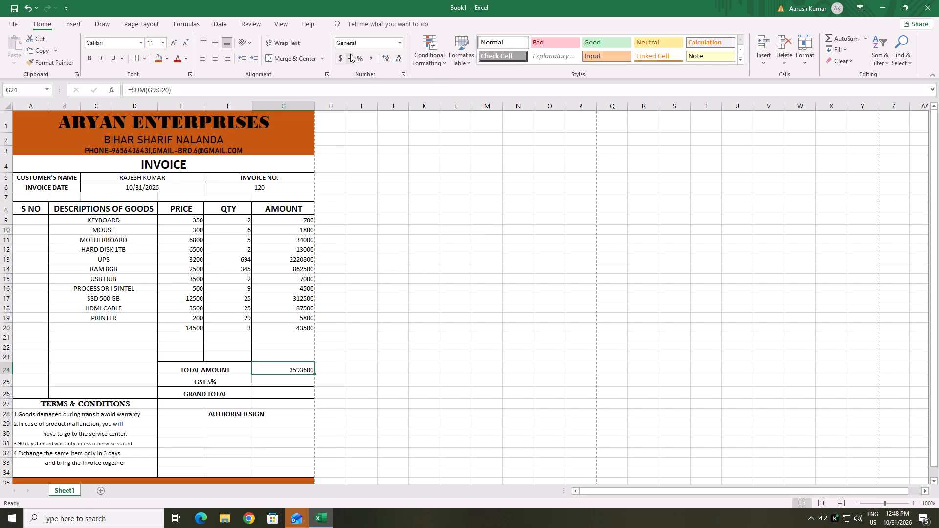
pyautogui.click(349, 58)
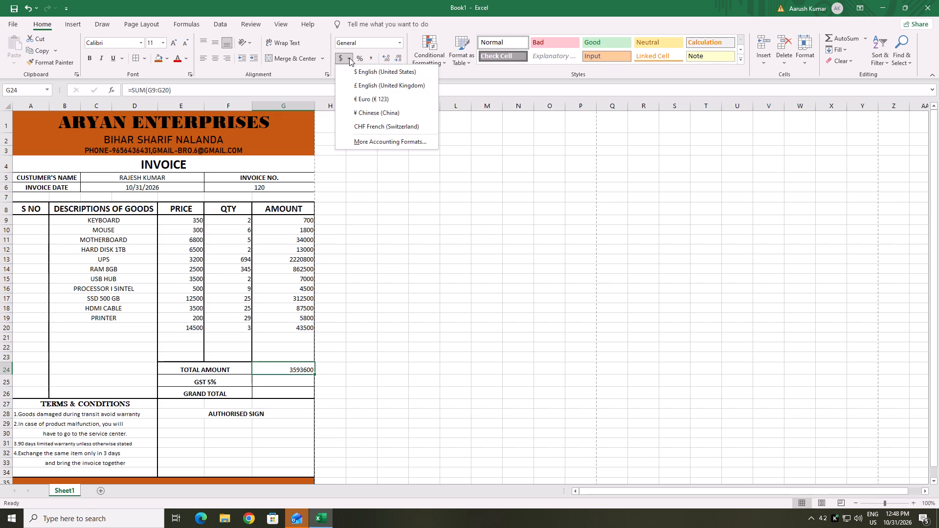
pyautogui.click(392, 44)
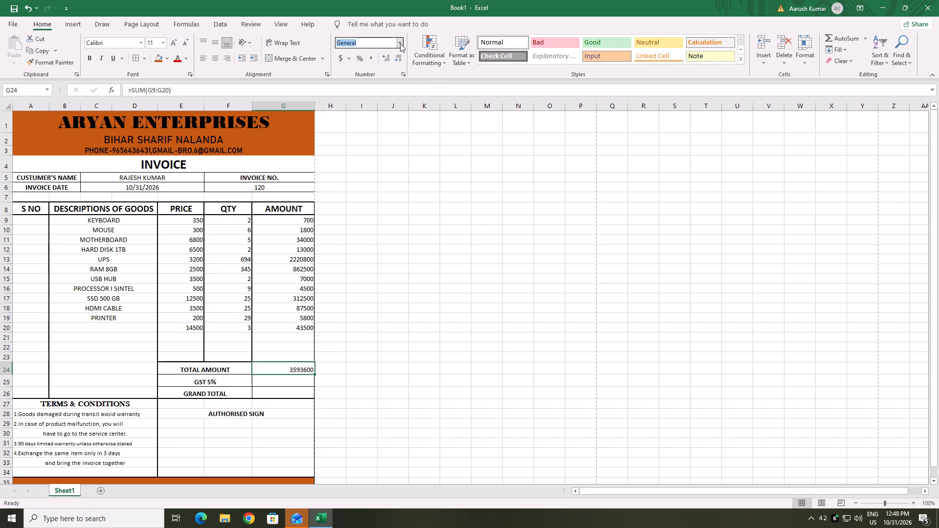
pyautogui.click(400, 44)
pyautogui.click(385, 86)
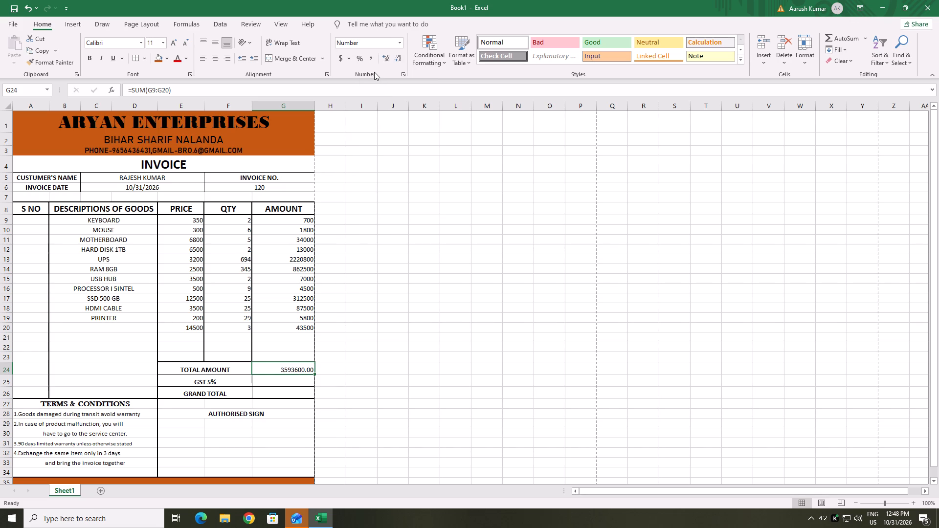
pyautogui.click(351, 59)
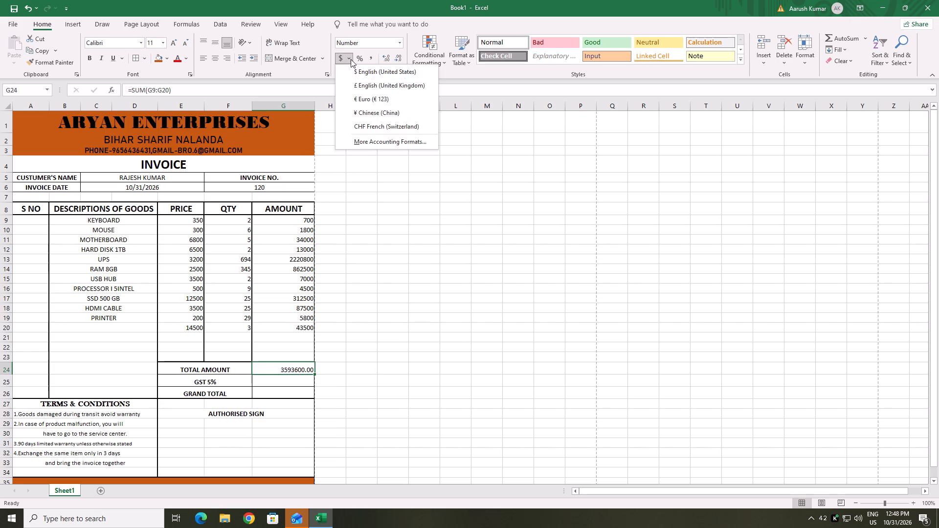
pyautogui.click(402, 165)
pyautogui.scroll(-2, 329, 339)
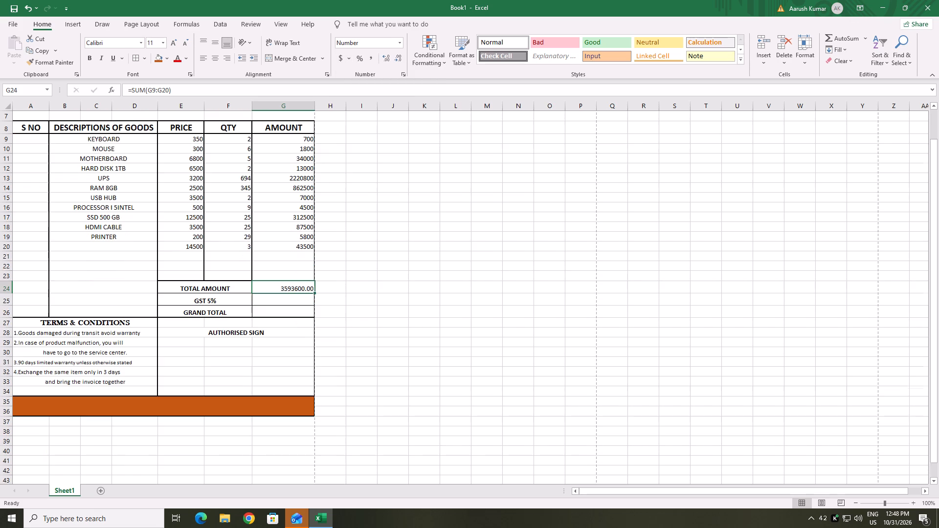
# Enter the formula =G24*5% in G25 to calculate the GST 5% amount.
pyautogui.click(270, 301)
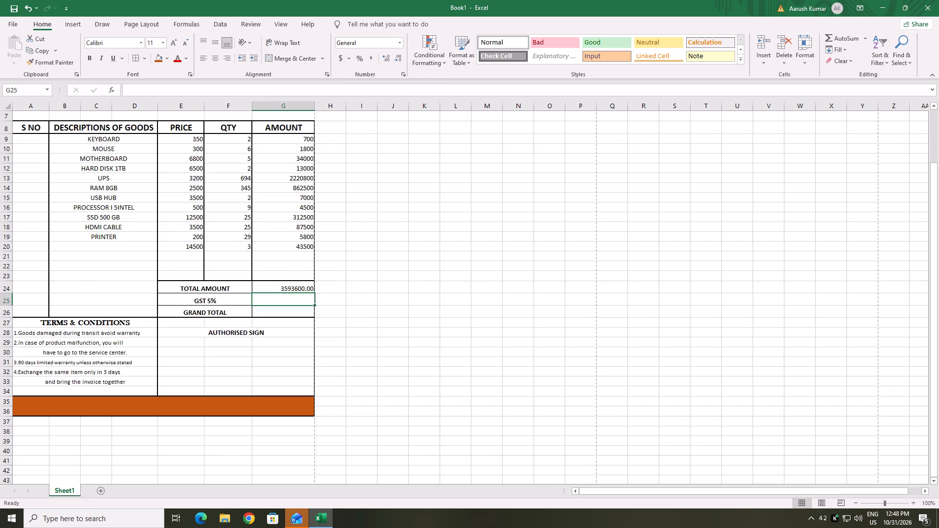
pyautogui.press('=')
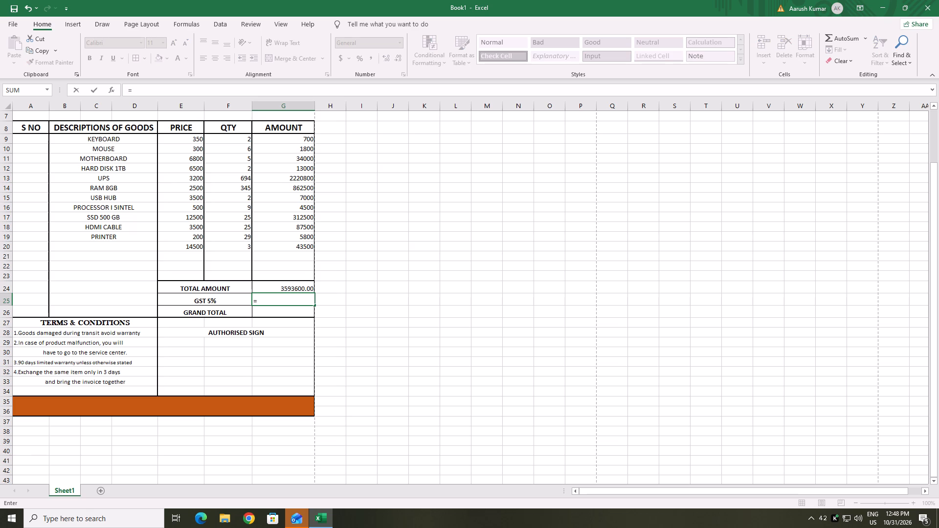
pyautogui.keyDown('ctrl'); pyautogui.click(282, 285); pyautogui.keyUp('ctrl')
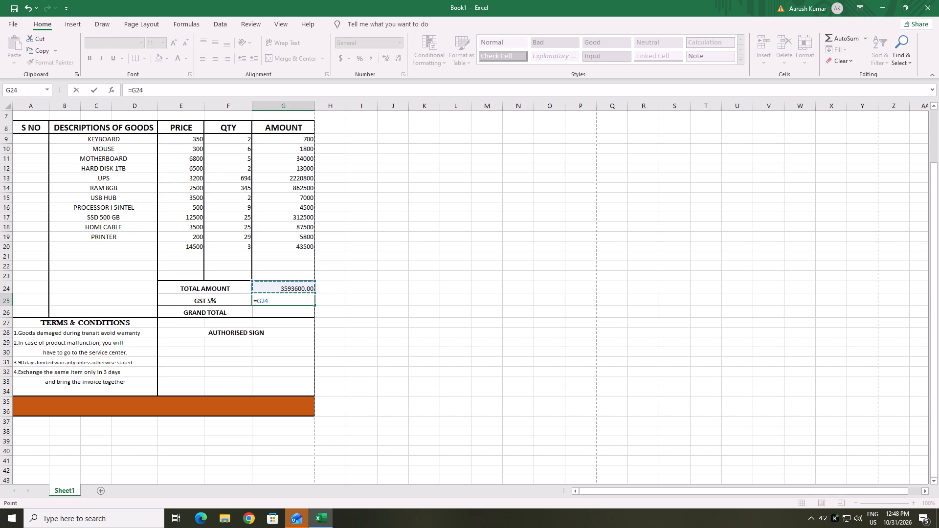
pyautogui.press('*')
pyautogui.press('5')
pyautogui.hotkey('shift', '%')
pyautogui.press('Return')
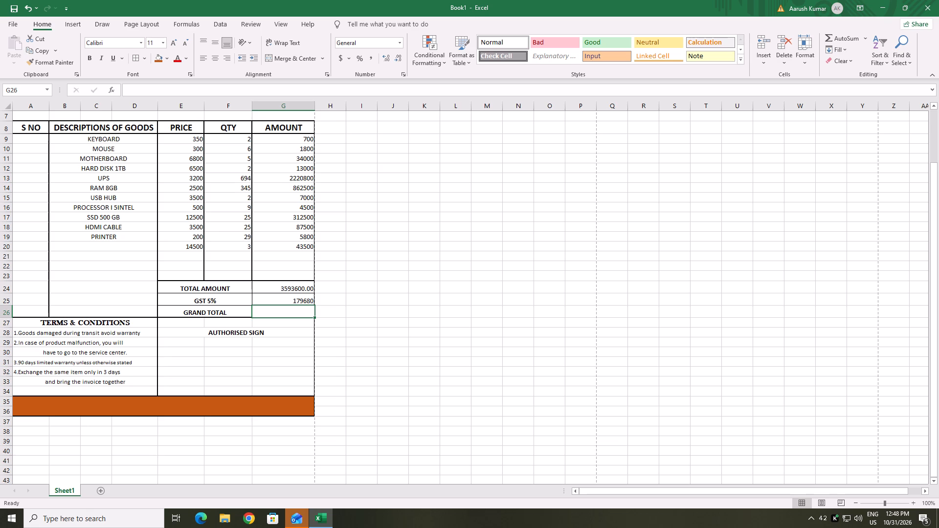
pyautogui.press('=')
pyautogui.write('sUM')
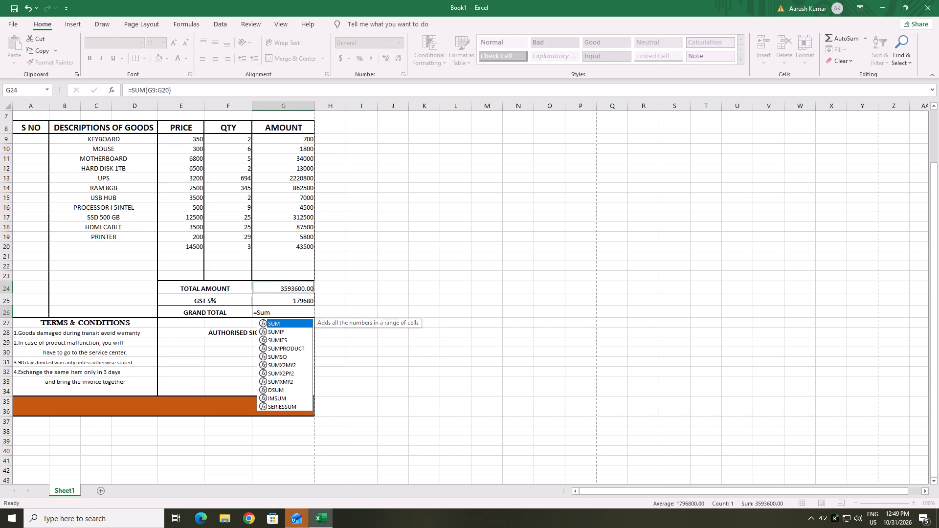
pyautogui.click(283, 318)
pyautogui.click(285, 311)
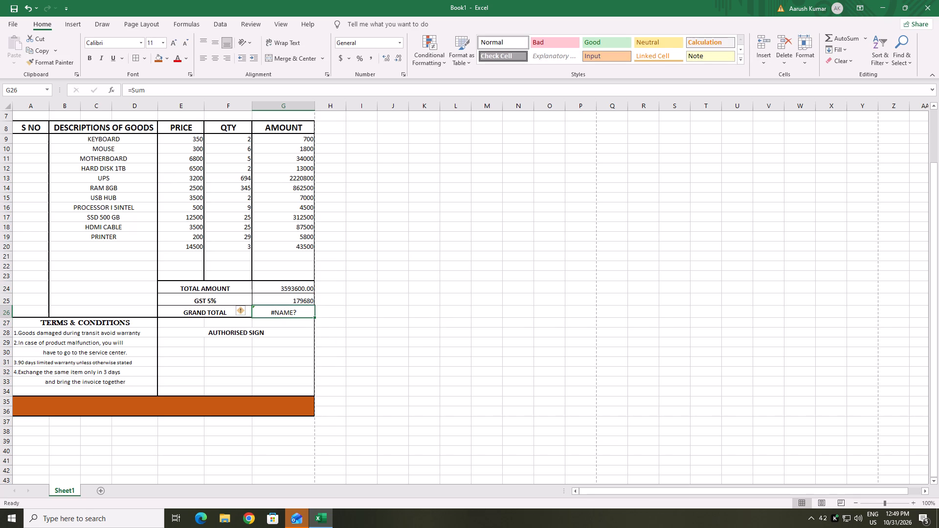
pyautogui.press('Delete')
# Enter a SUM formula in G26 for GRAND TOTAL that adds the total amount in G24 and the GST in G25.
pyautogui.press('=')
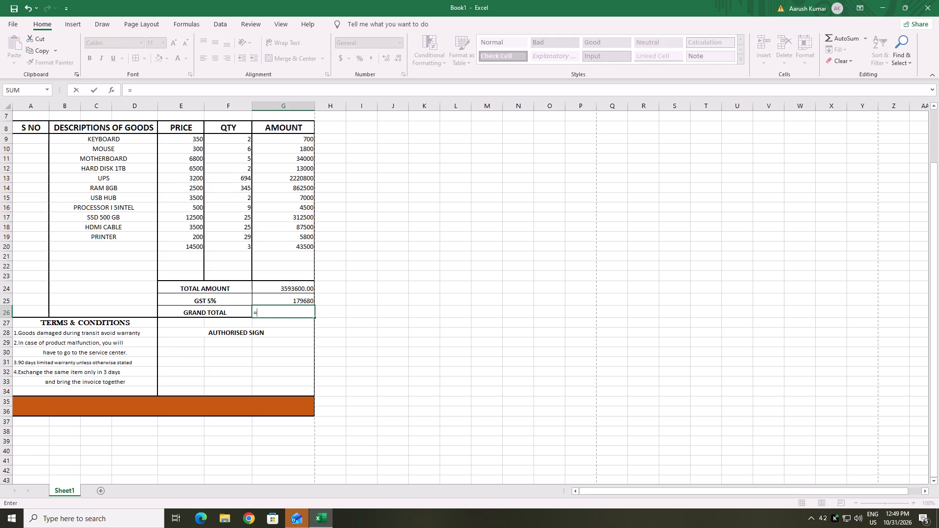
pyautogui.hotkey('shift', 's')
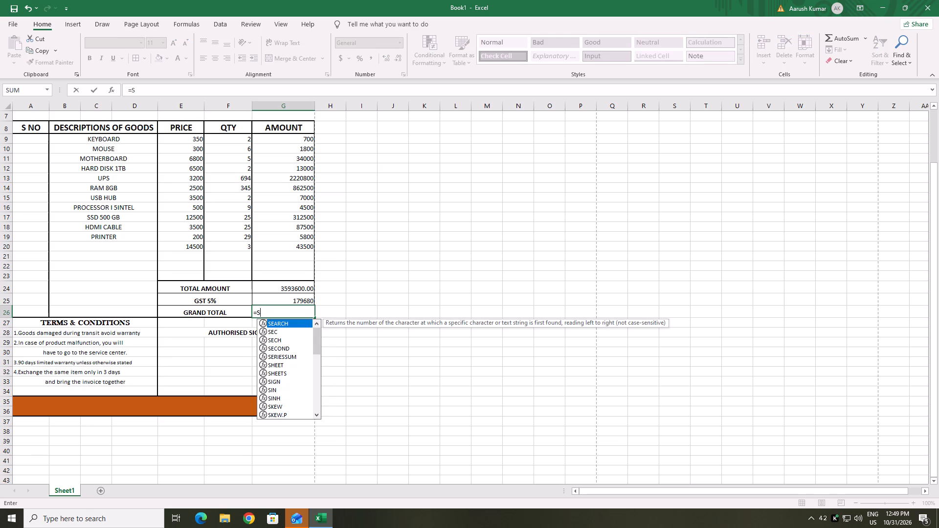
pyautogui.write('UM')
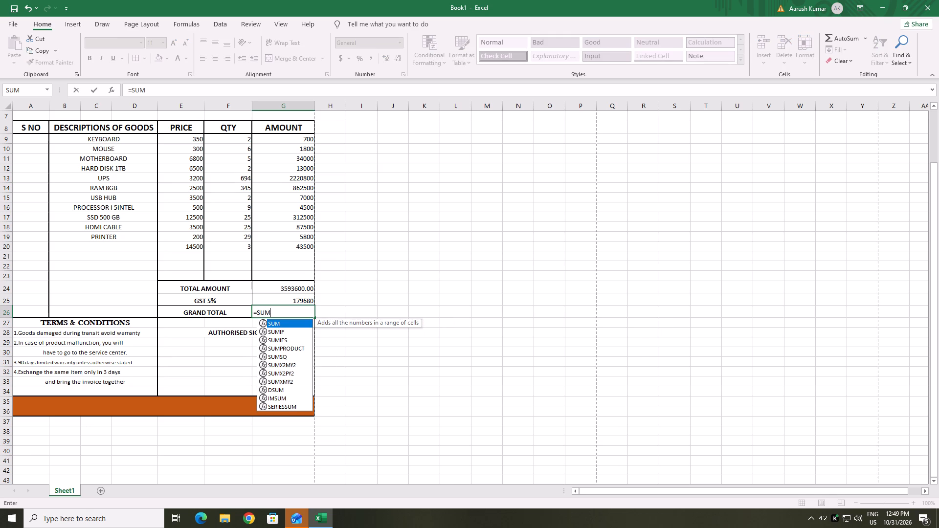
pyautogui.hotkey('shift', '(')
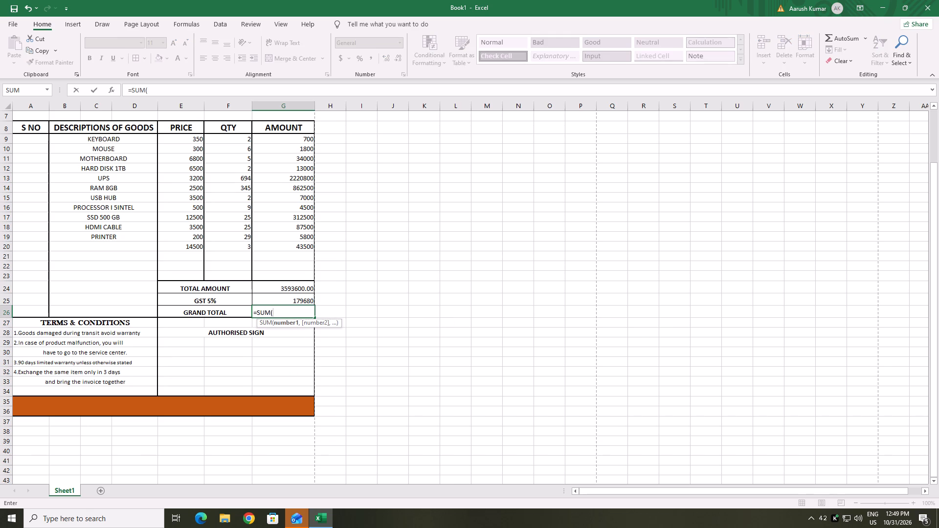
pyautogui.keyDown('ctrl'); pyautogui.click(295, 286); pyautogui.keyUp('ctrl')
pyautogui.keyDown('ctrl'); pyautogui.click(295, 303); pyautogui.keyUp('ctrl')
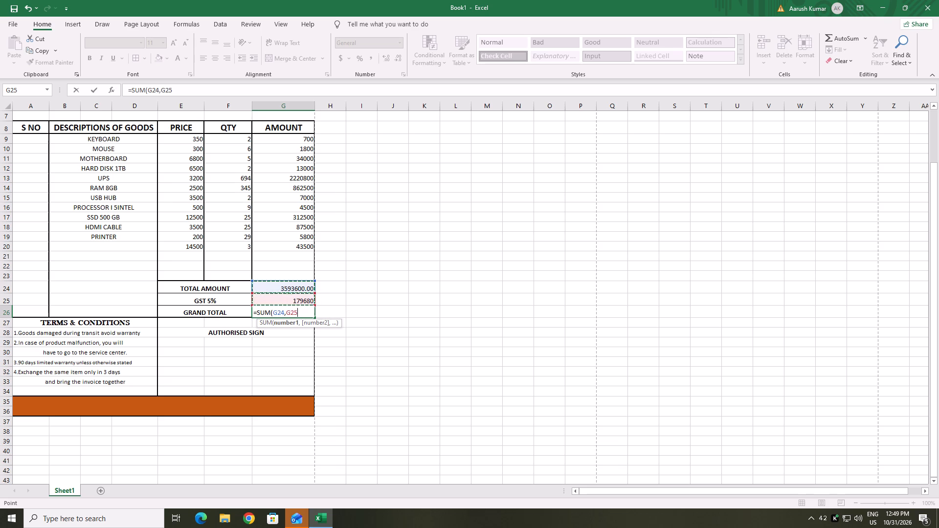
pyautogui.press('Return')
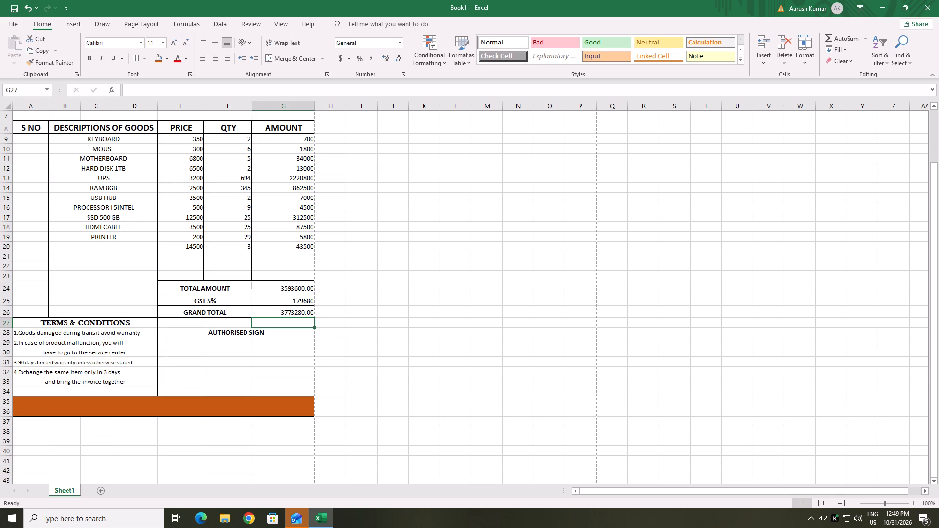
# Apply the Accounting number format to the total, GST and grand total rows, A24:G26.
pyautogui.scroll(2, 311, 373)
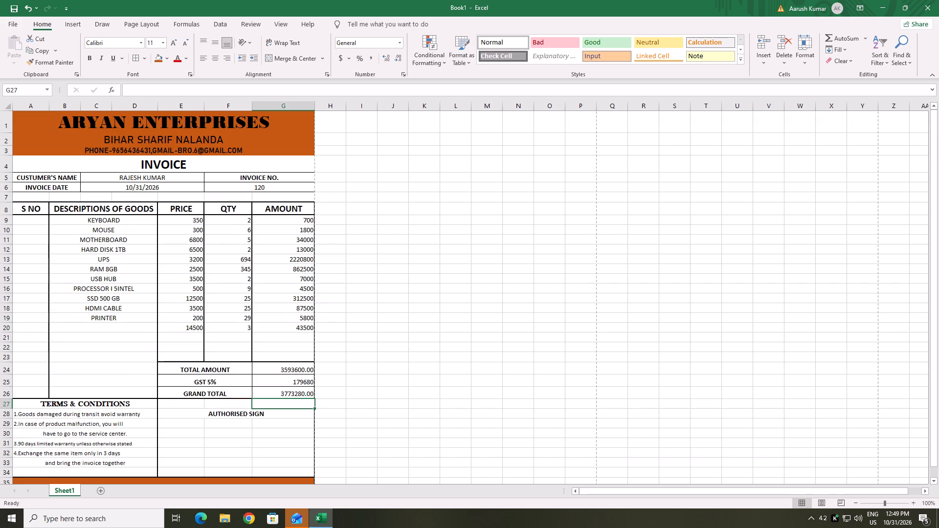
pyautogui.click(398, 43)
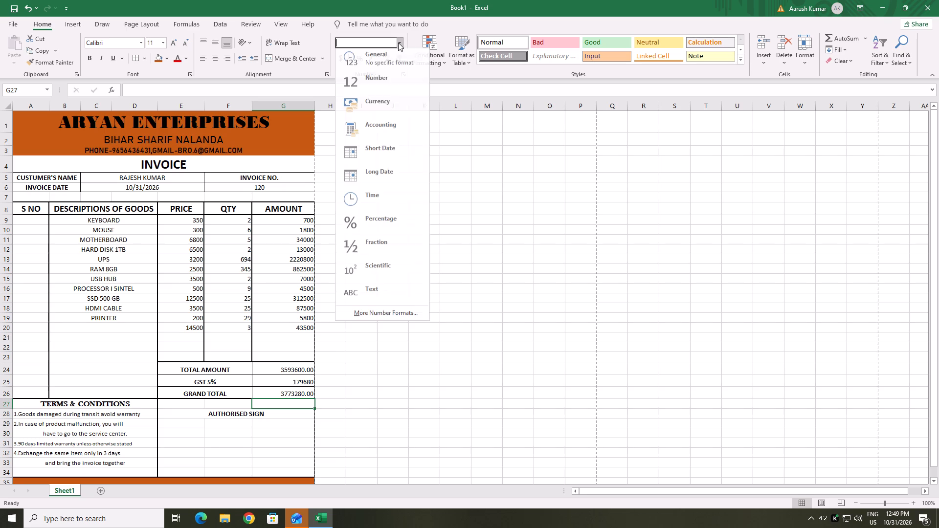
pyautogui.click(473, 243)
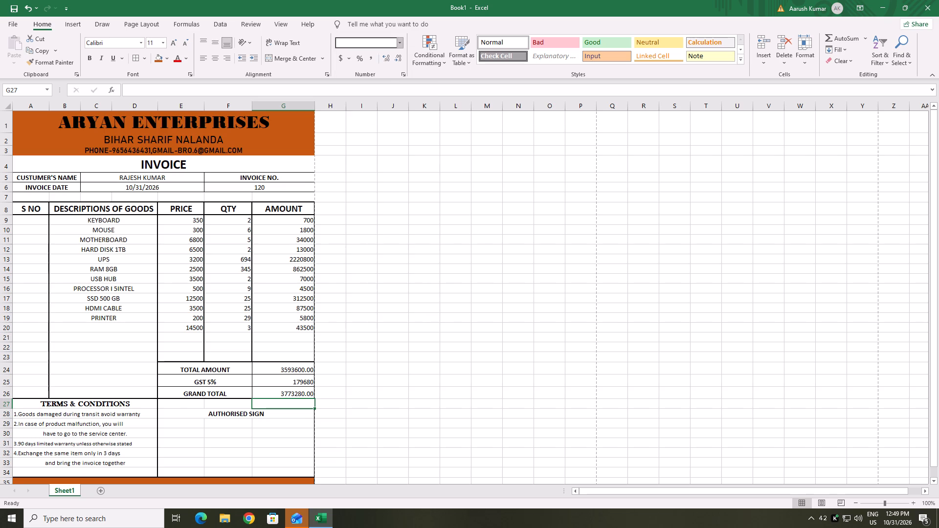
pyautogui.click(290, 389)
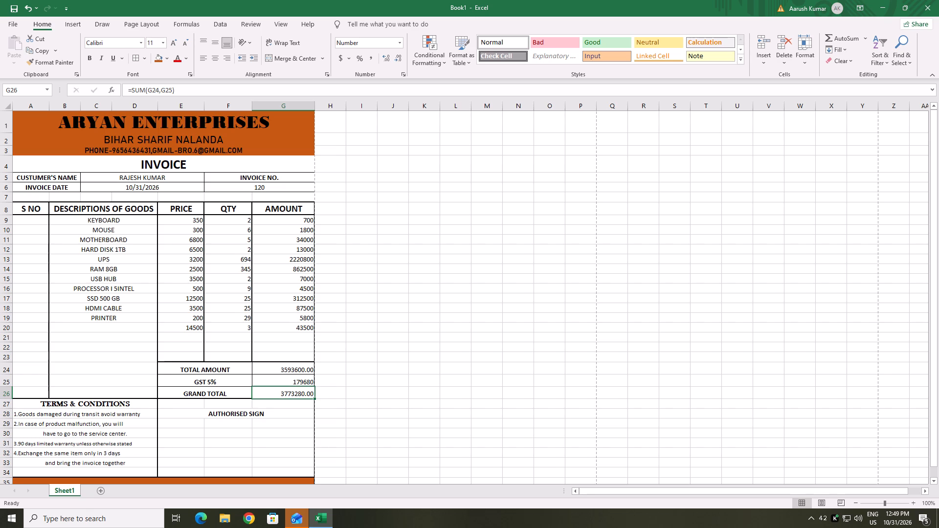
pyautogui.moveTo(40, 366); pyautogui.dragTo(308, 395)
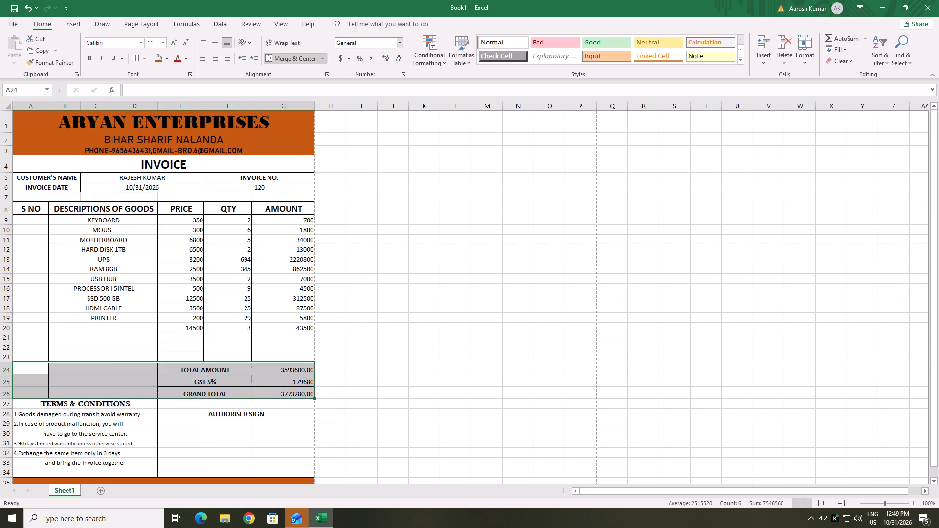
pyautogui.click(403, 43)
pyautogui.click(397, 45)
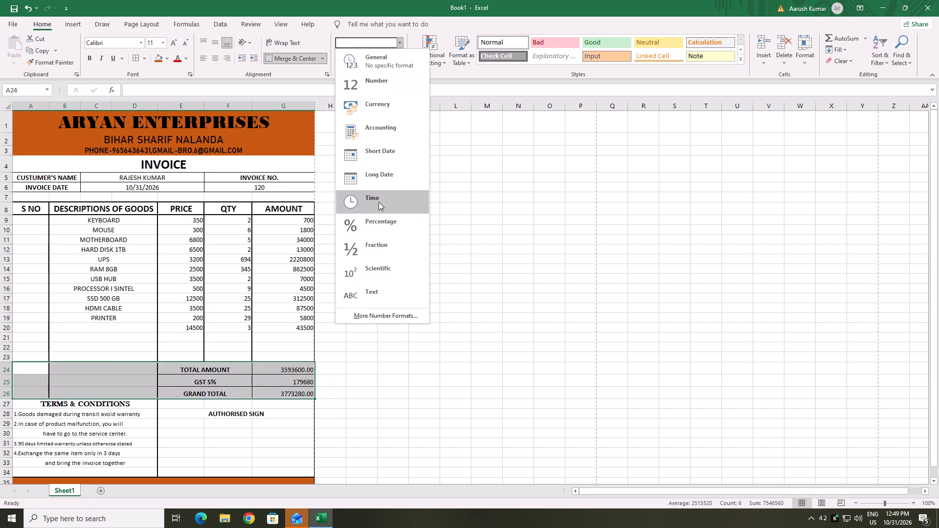
pyautogui.click(378, 122)
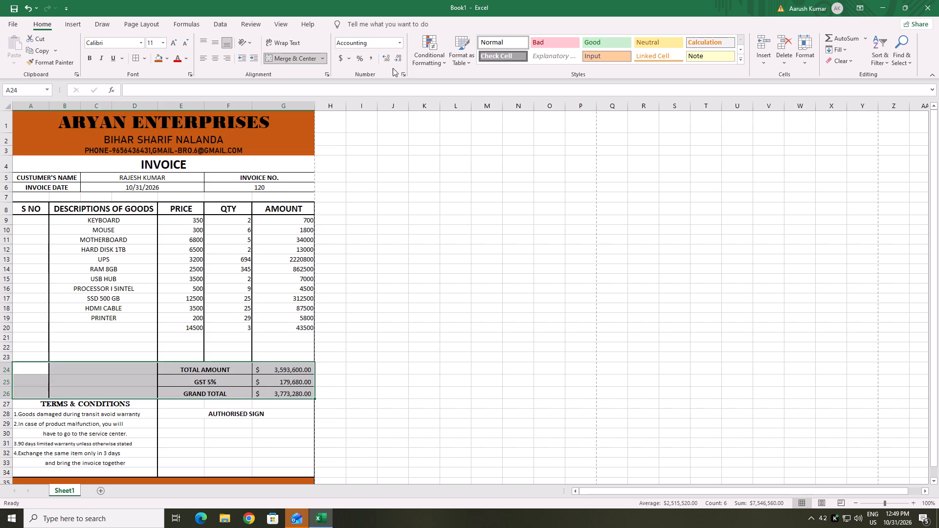
# Change the accounting currency symbol of A24:G26 to ₹ Hindi with 2 decimal places.
pyautogui.click(352, 56)
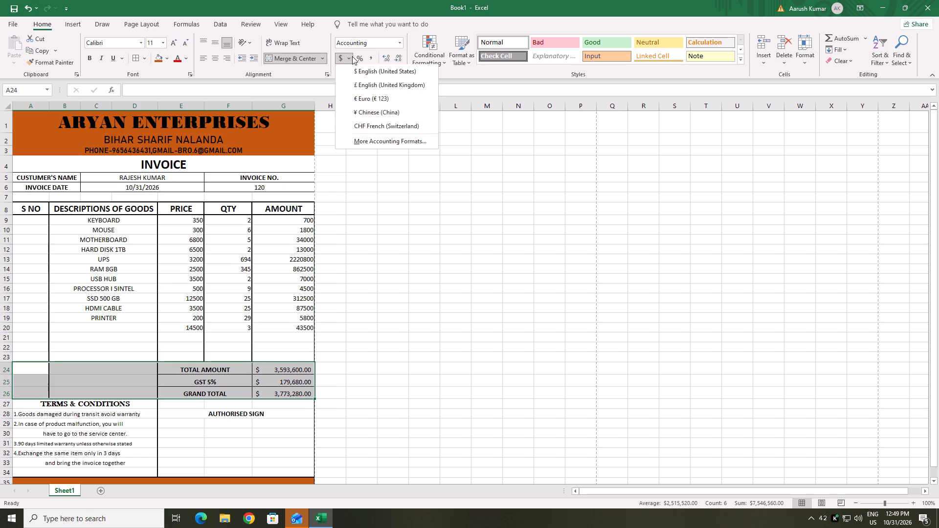
pyautogui.click(368, 143)
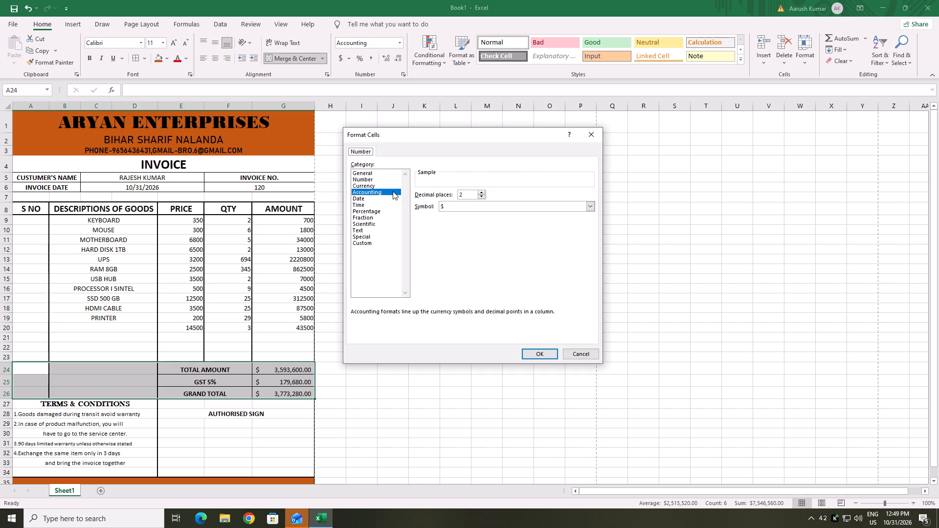
pyautogui.click(589, 207)
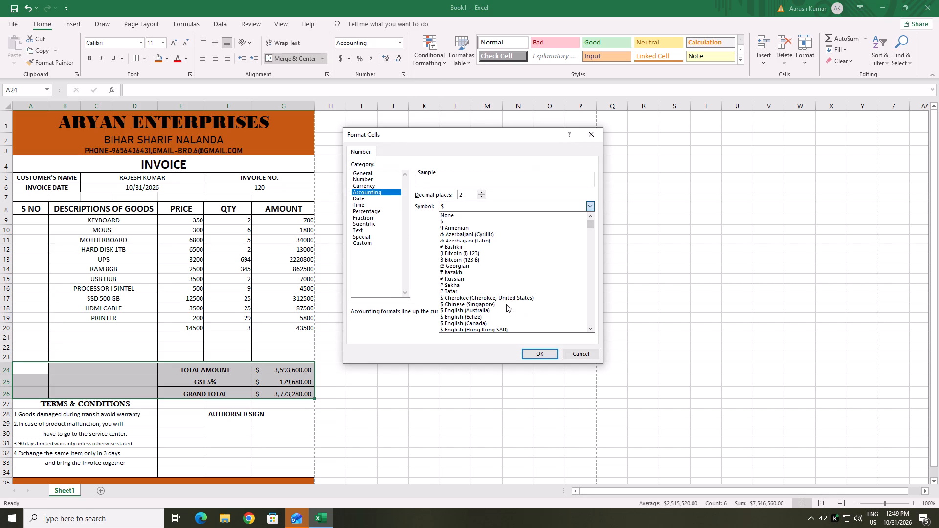
pyautogui.scroll(-1, 483, 270)
pyautogui.scroll(-20, 483, 270)
pyautogui.scroll(-1, 483, 270)
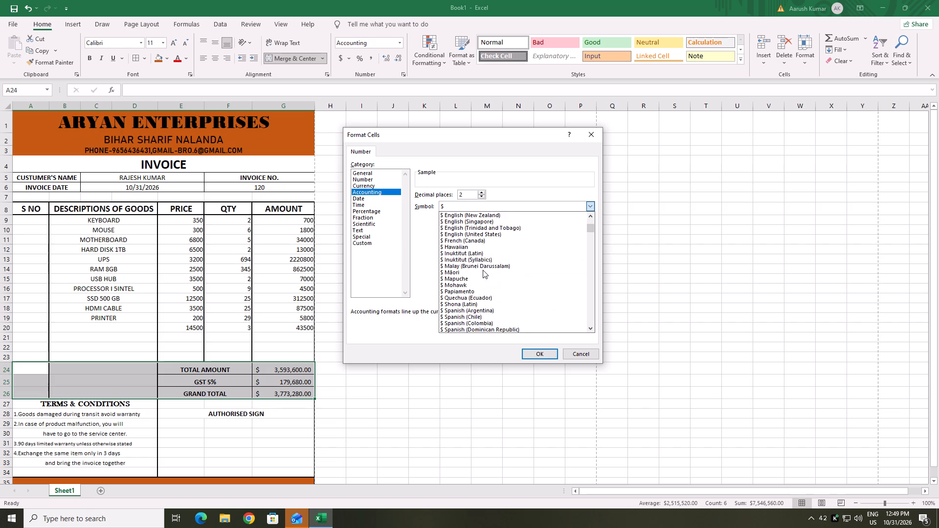
pyautogui.scroll(-11, 483, 270)
pyautogui.scroll(-20, 482, 271)
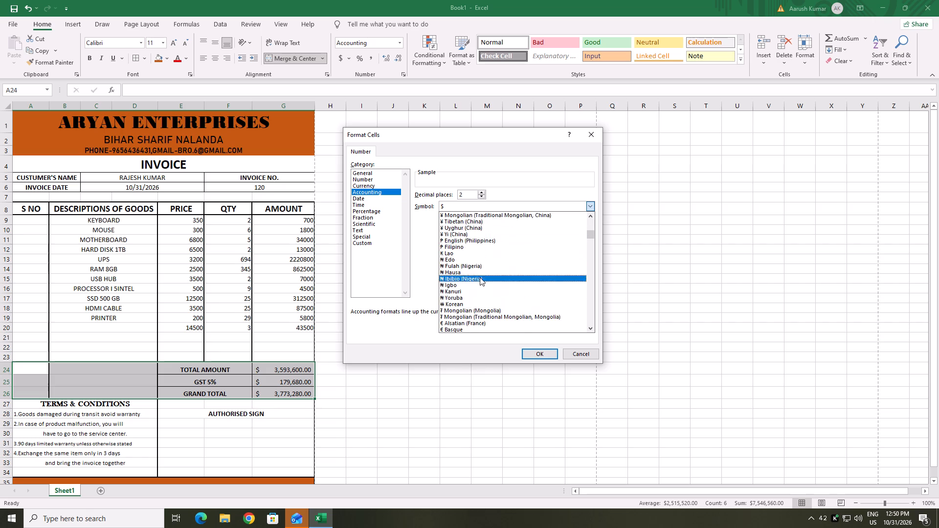
pyautogui.scroll(-15, 480, 277)
pyautogui.scroll(-18, 480, 304)
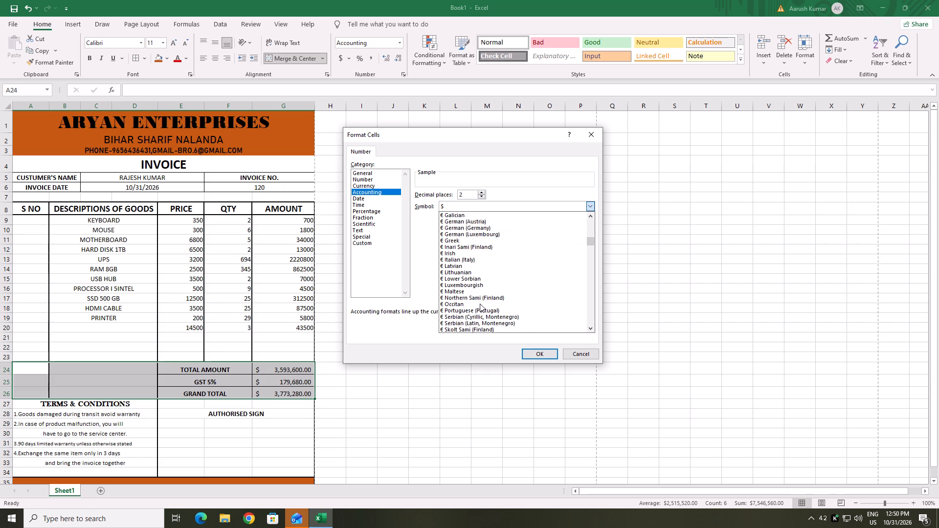
pyautogui.scroll(-19, 480, 304)
pyautogui.scroll(2, 480, 304)
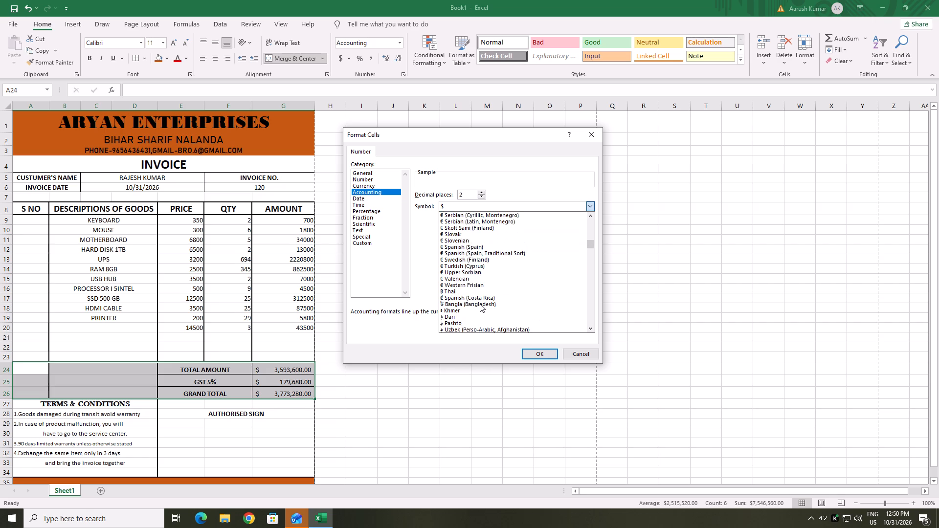
pyautogui.scroll(9, 480, 304)
pyautogui.scroll(-20, 480, 304)
pyautogui.scroll(-1, 480, 304)
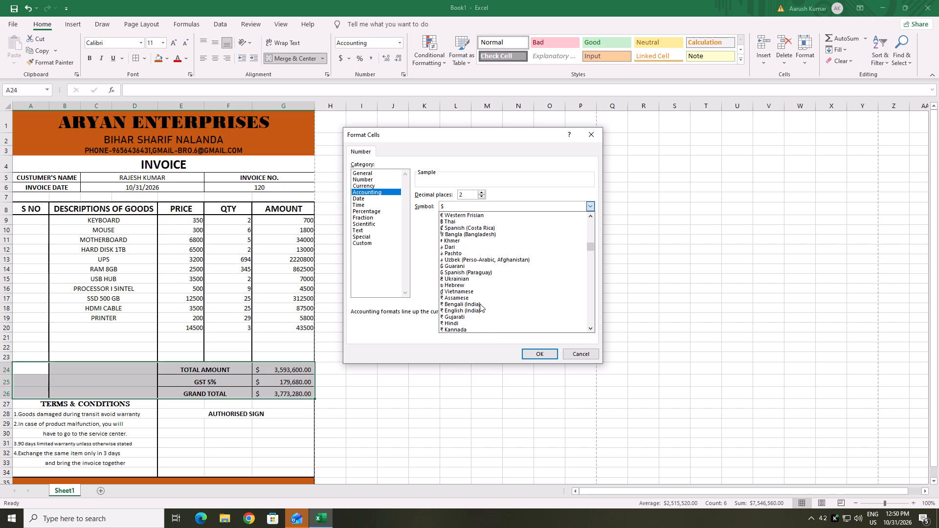
pyautogui.scroll(-6, 480, 304)
pyautogui.click(476, 277)
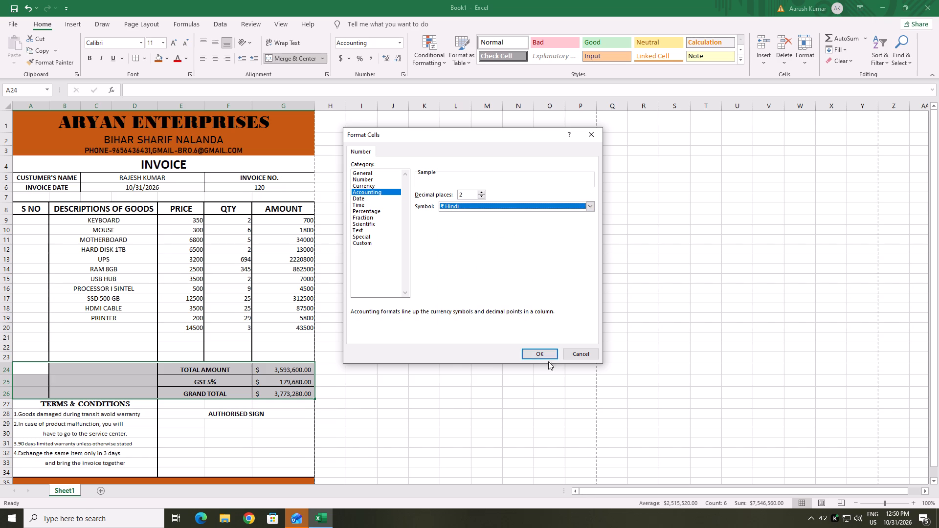
pyautogui.click(541, 356)
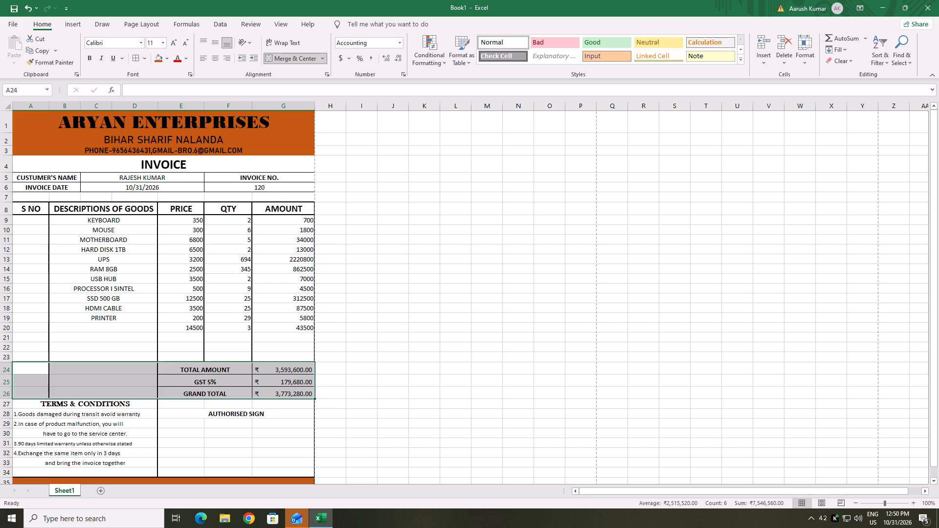
# Set the row height of rows 24 to 26 to 20.
pyautogui.click(811, 62)
pyautogui.click(834, 88)
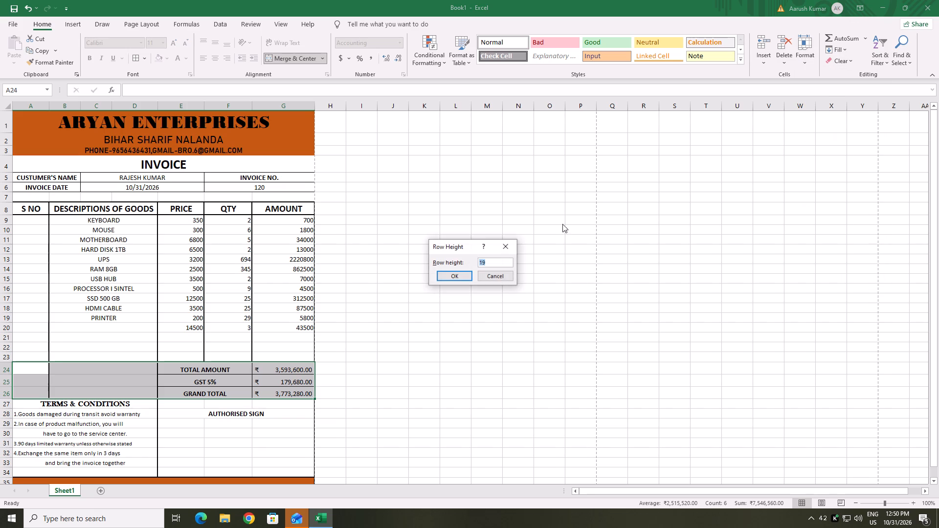
pyautogui.press('BackSpace')
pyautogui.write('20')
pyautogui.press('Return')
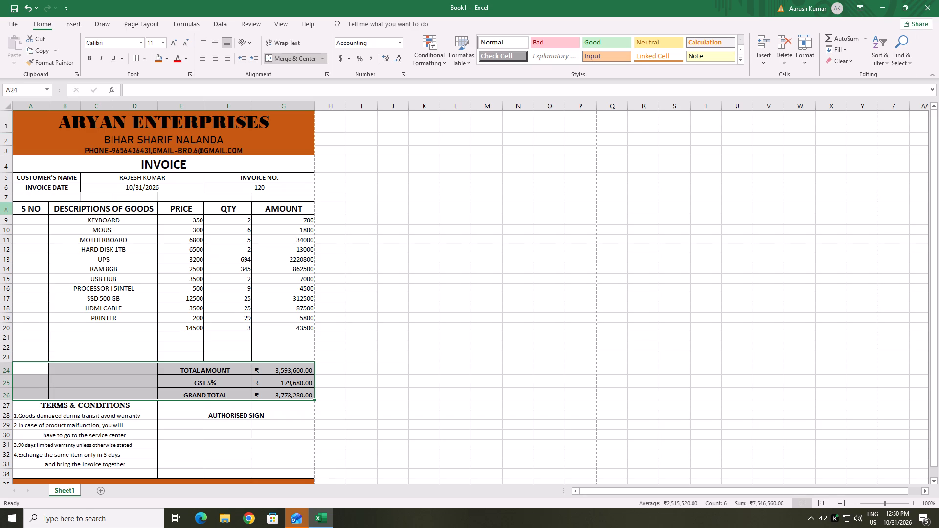
# Set the row height of the item rows 9 to 20 to 14.
pyautogui.moveTo(30, 222); pyautogui.dragTo(240, 368)
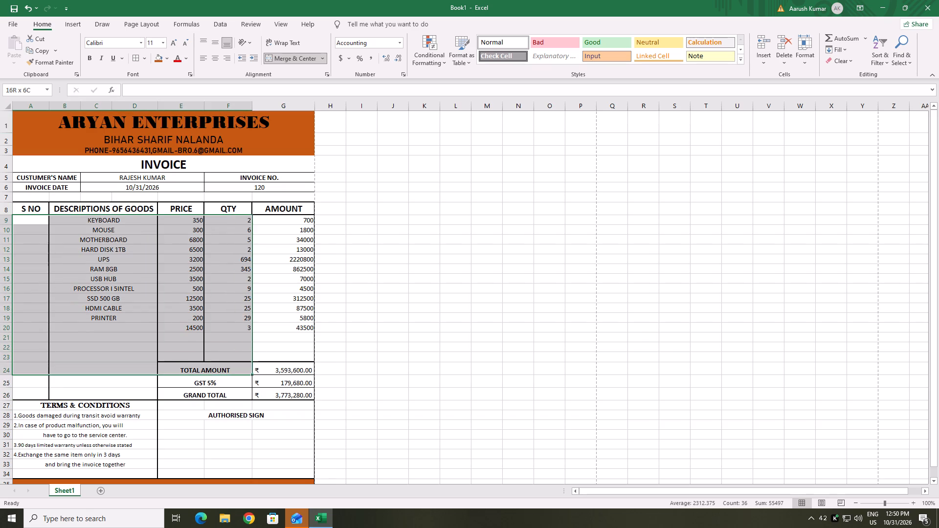
pyautogui.moveTo(240, 368); pyautogui.dragTo(289, 333)
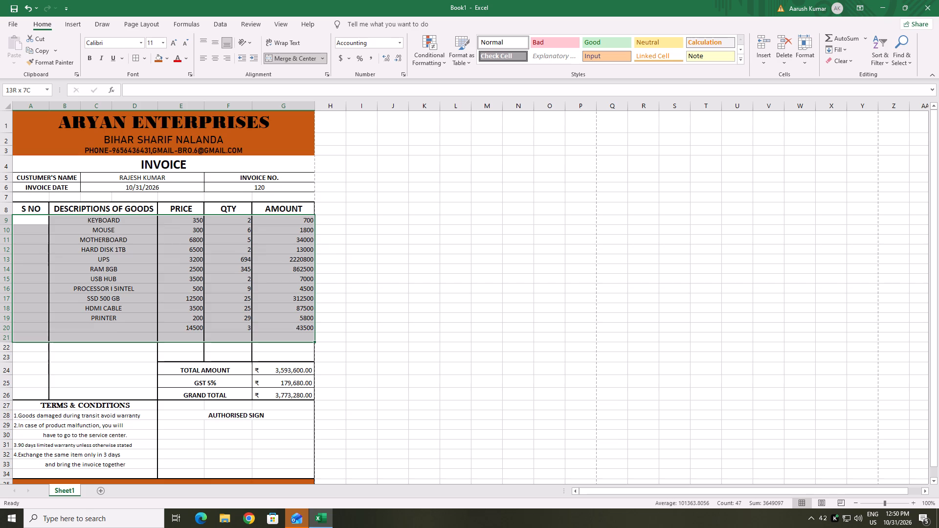
pyautogui.moveTo(289, 333); pyautogui.dragTo(291, 325)
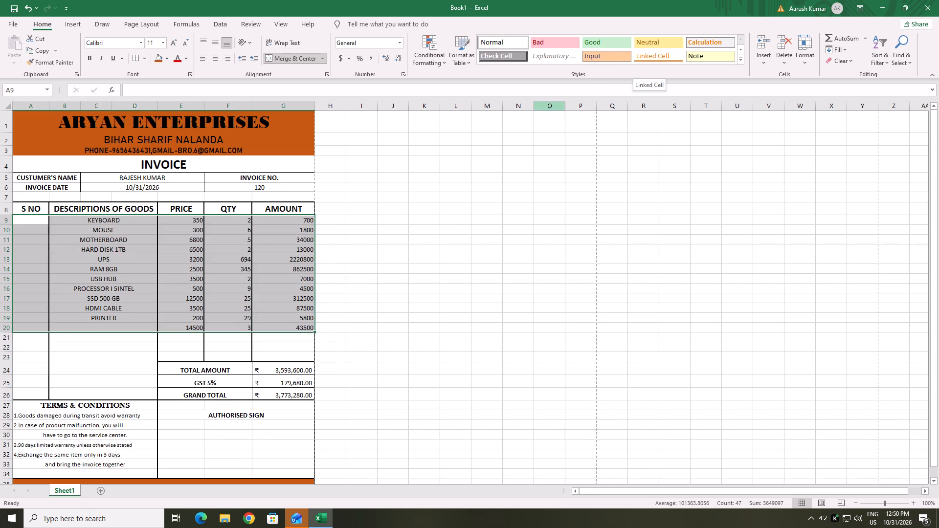
pyautogui.click(805, 50)
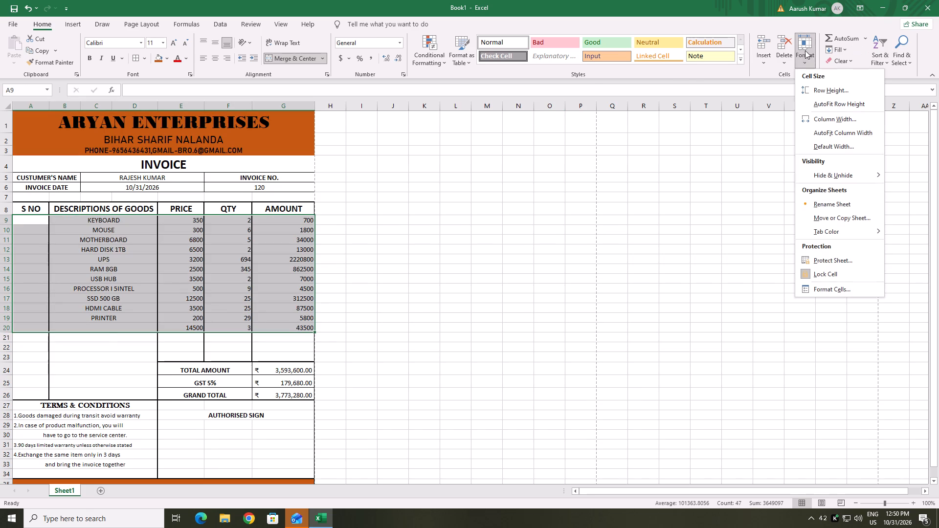
pyautogui.click(828, 89)
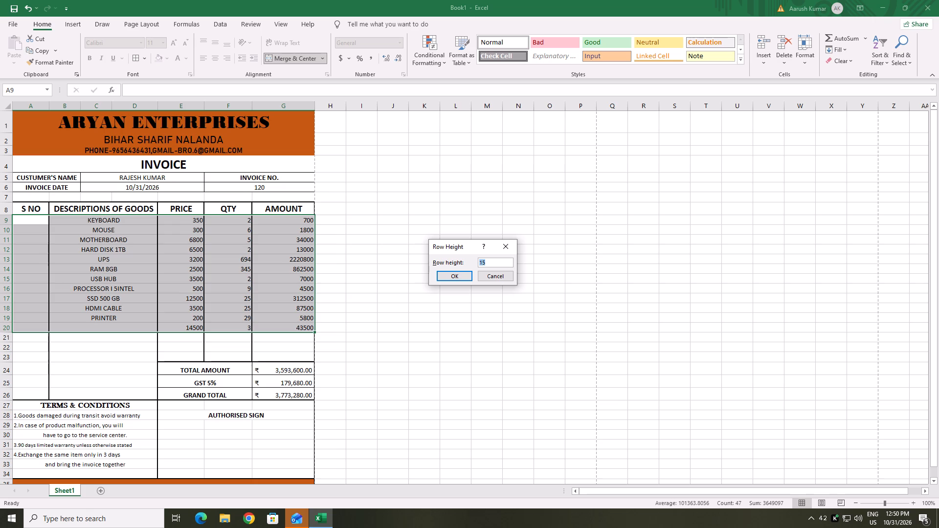
pyautogui.press('BackSpace')
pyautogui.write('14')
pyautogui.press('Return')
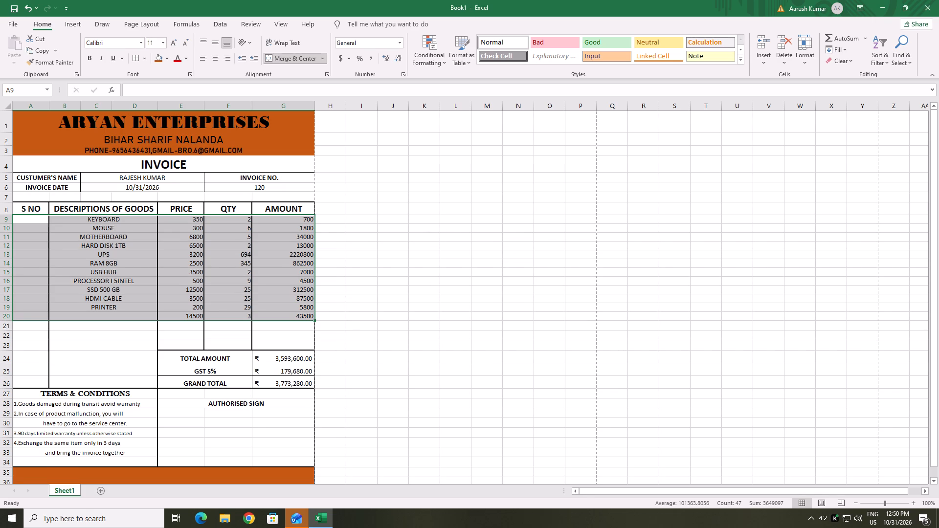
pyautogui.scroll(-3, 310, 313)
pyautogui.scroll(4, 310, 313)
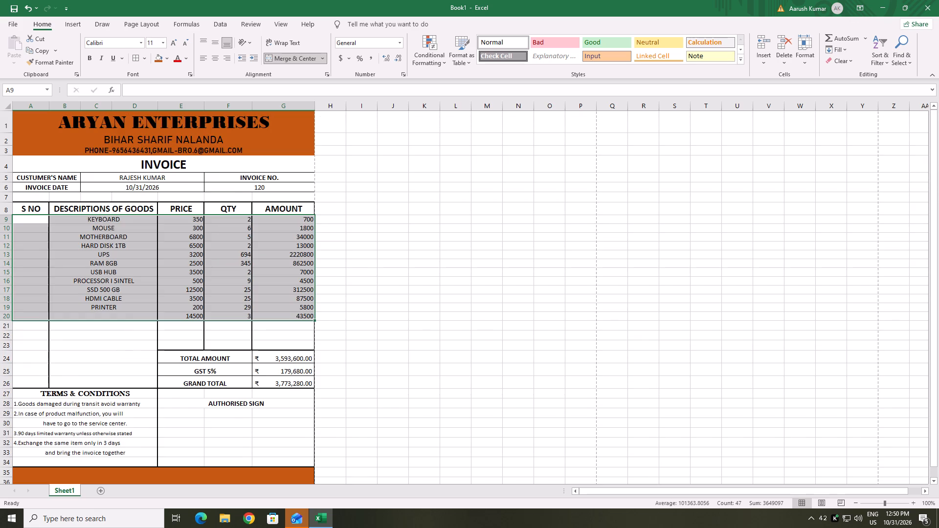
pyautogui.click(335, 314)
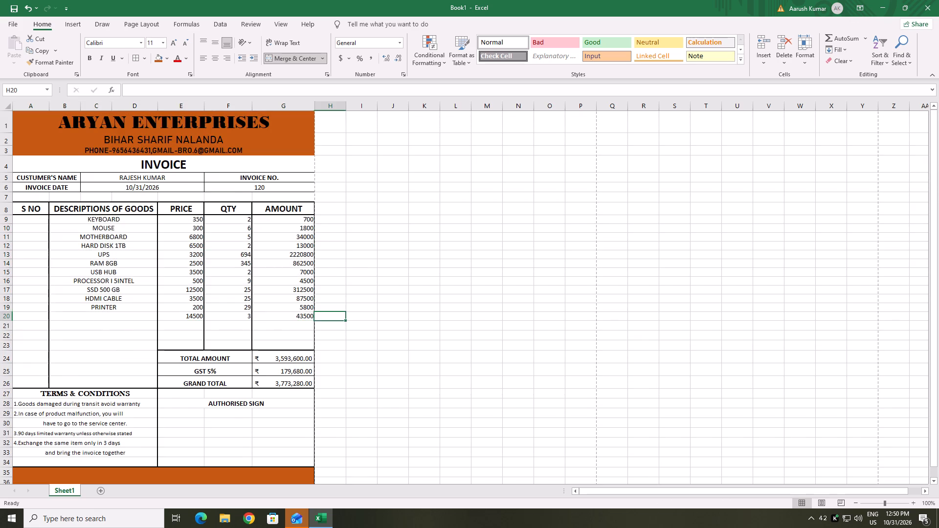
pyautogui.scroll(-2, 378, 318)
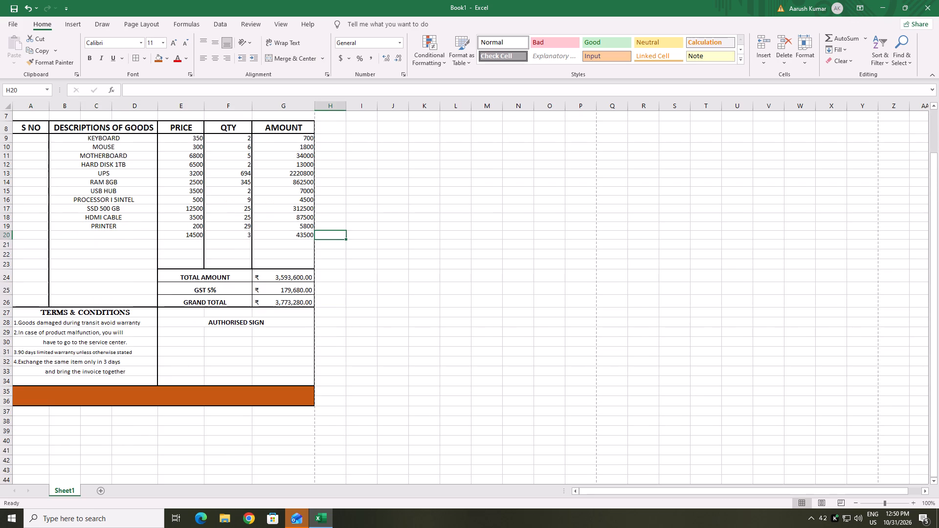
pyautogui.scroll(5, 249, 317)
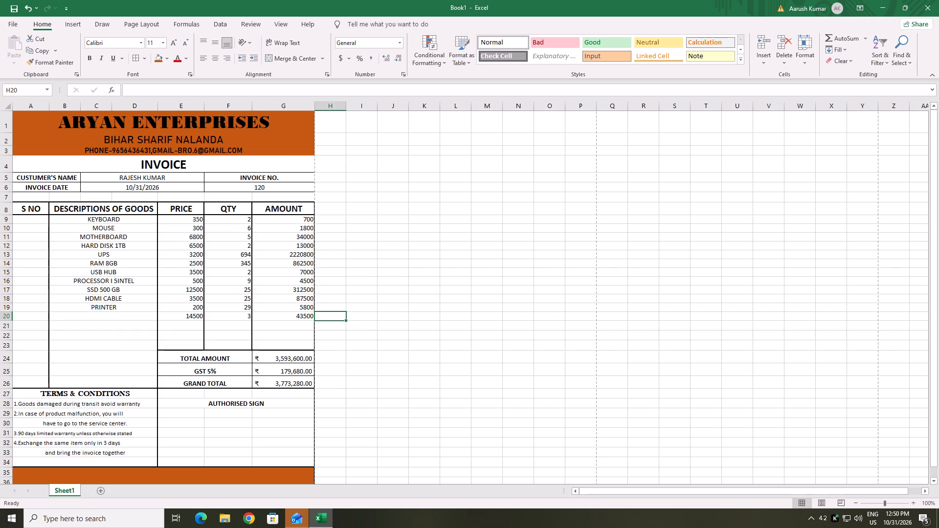
# Make rows 5 and 6, holding the customer name, invoice number and invoice date, taller.
pyautogui.moveTo(22, 175); pyautogui.dragTo(131, 184)
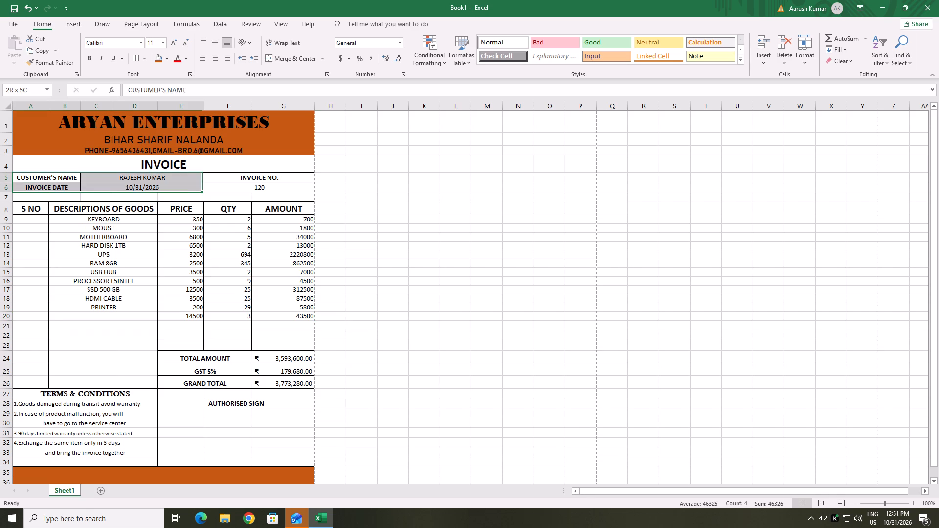
pyautogui.moveTo(131, 184); pyautogui.dragTo(164, 189)
pyautogui.click(352, 190)
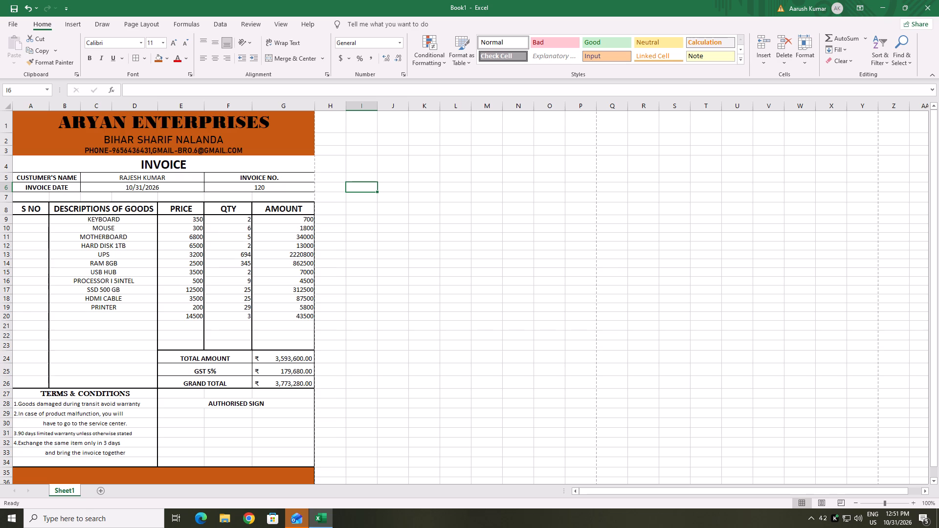
pyautogui.click(12, 183)
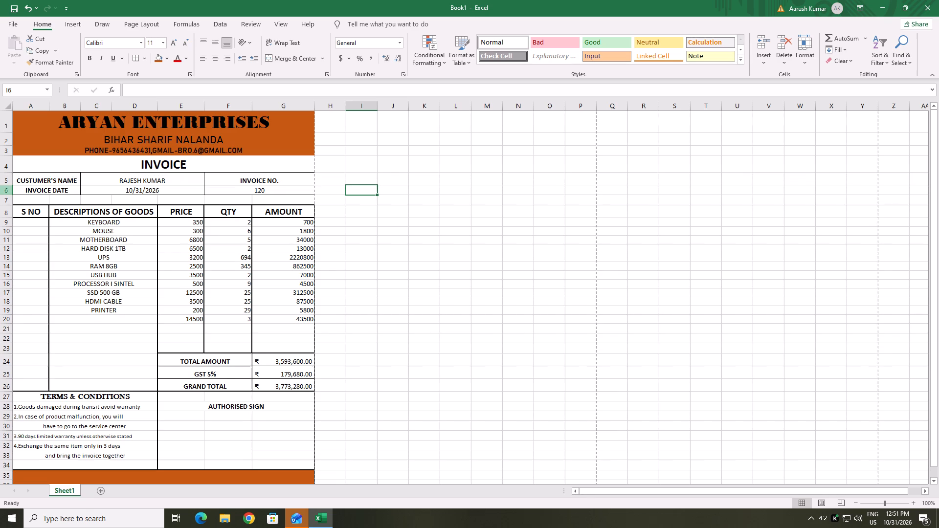
pyautogui.click(12, 193)
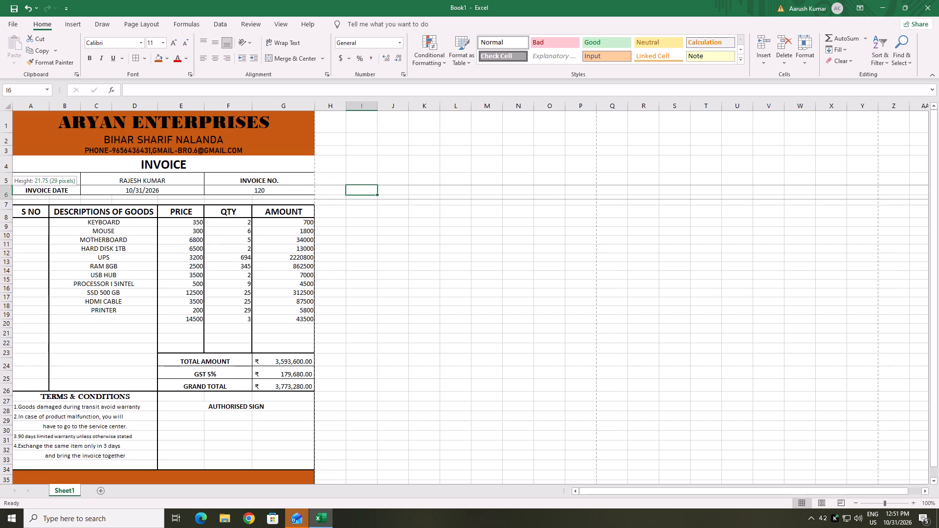
pyautogui.click(349, 144)
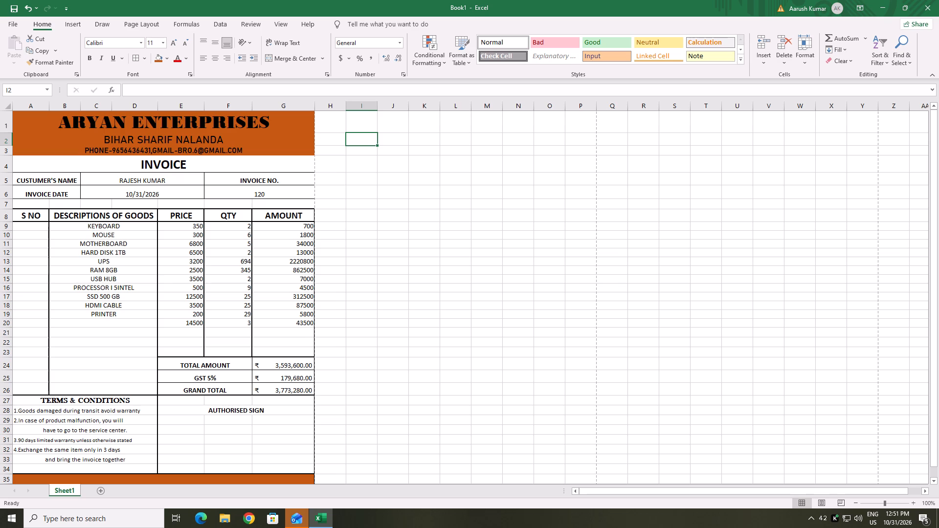
# Check the invoice's page layout in the print preview and return to the sheet.
pyautogui.hotkey('ctrl', 'F2')
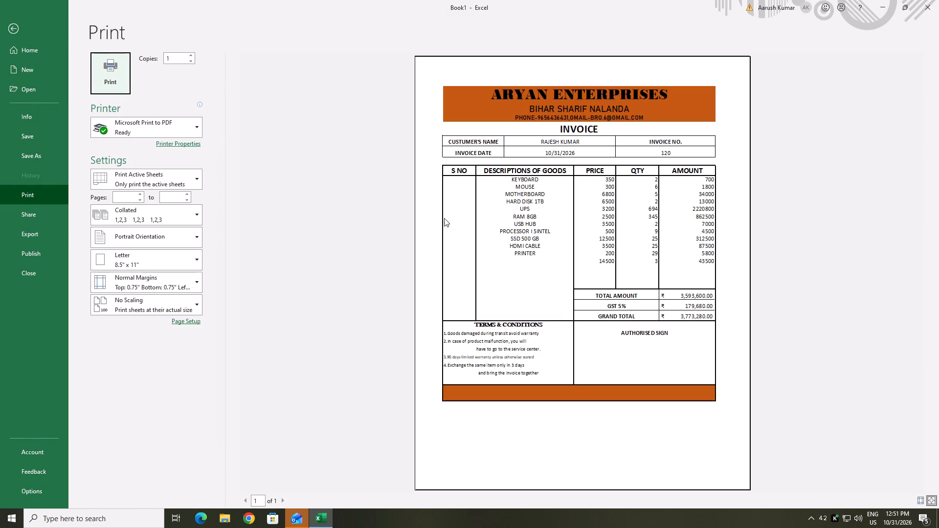
pyautogui.press('Escape')
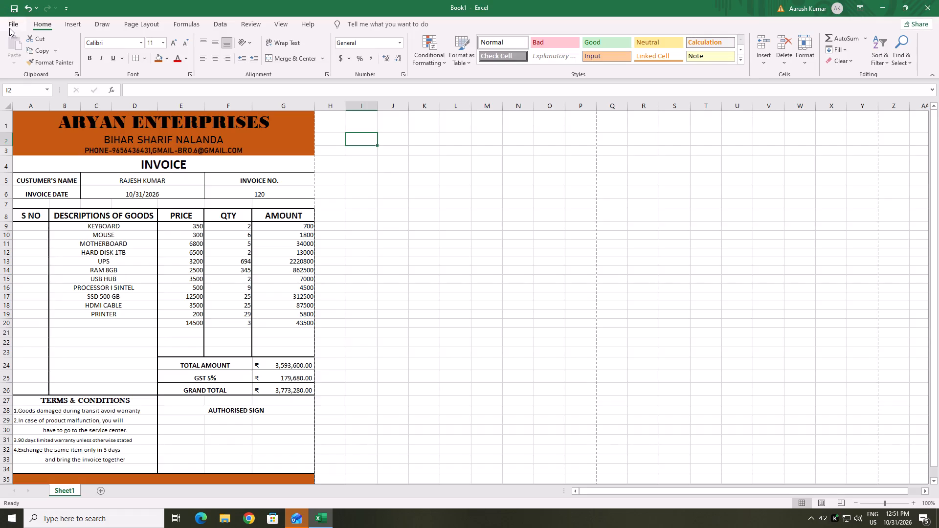
# Save the workbook as bill in New folder on the Desktop.
pyautogui.click(9, 28)
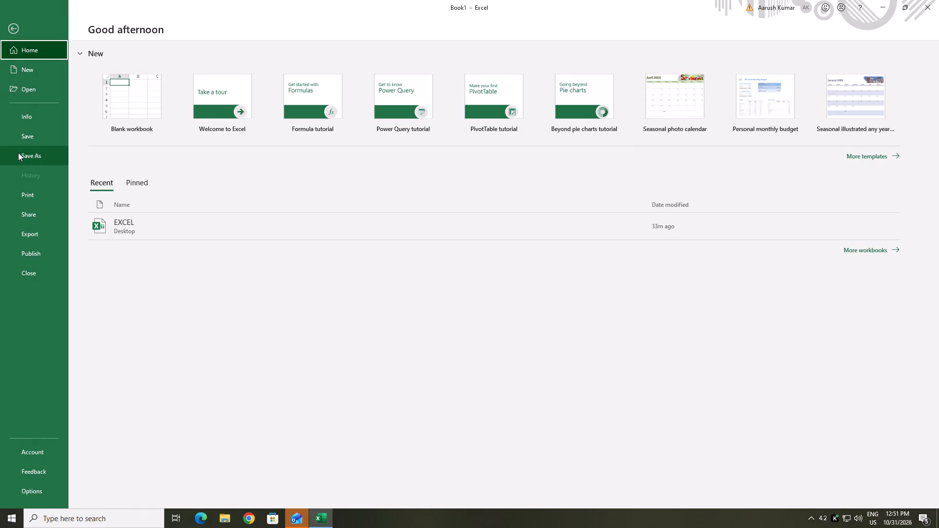
pyautogui.click(18, 153)
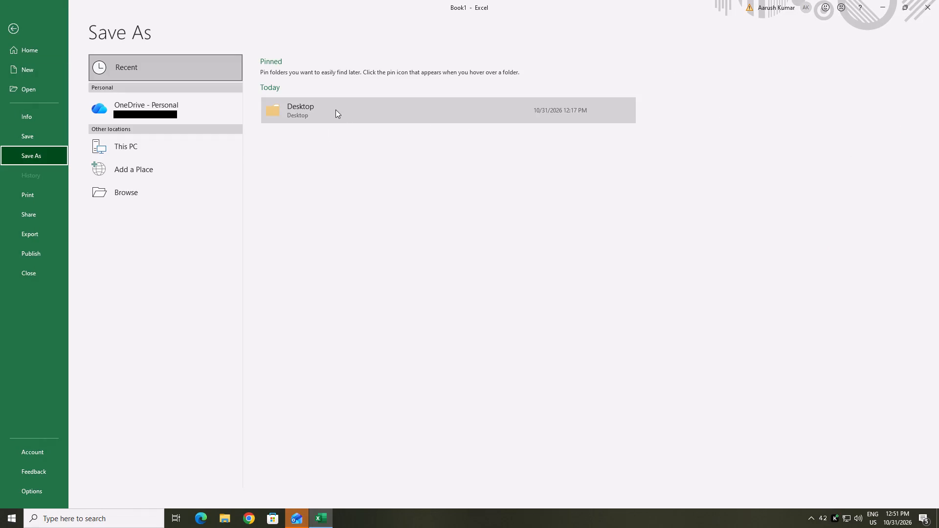
pyautogui.click(335, 110)
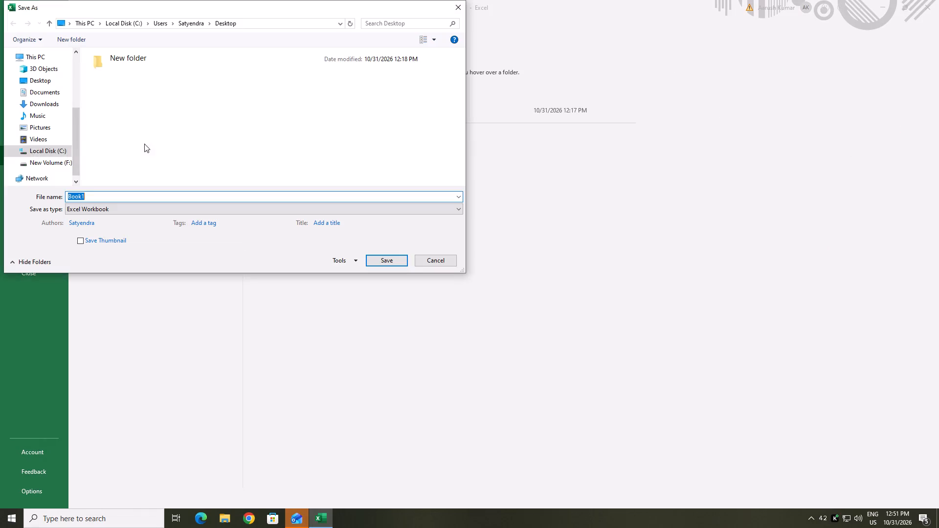
pyautogui.doubleClick(124, 62)
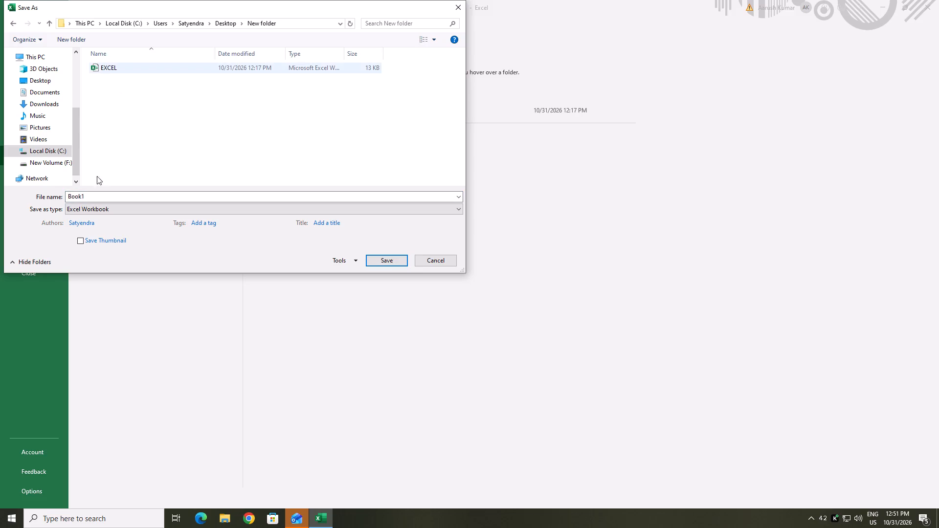
pyautogui.click(95, 200)
pyautogui.press('BackSpace')
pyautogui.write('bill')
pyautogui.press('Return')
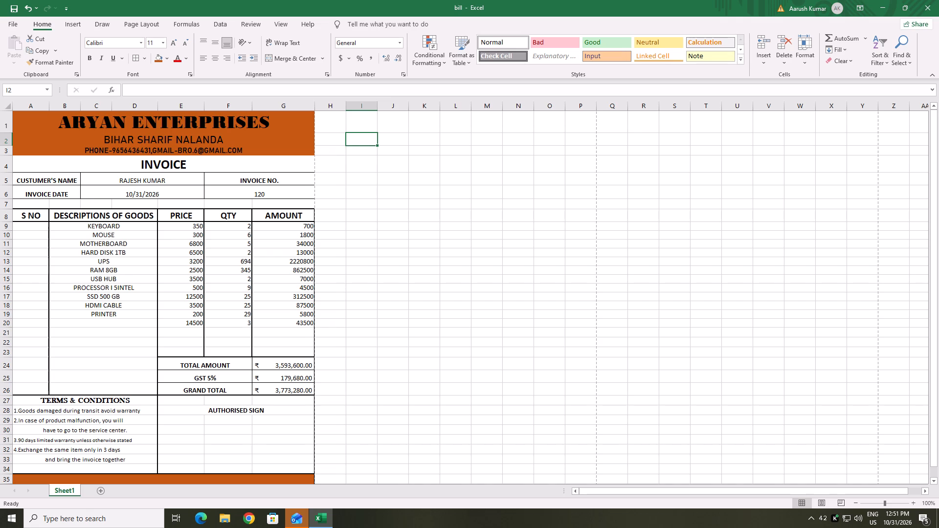
# Review the saved invoice in the print preview and return to the sheet.
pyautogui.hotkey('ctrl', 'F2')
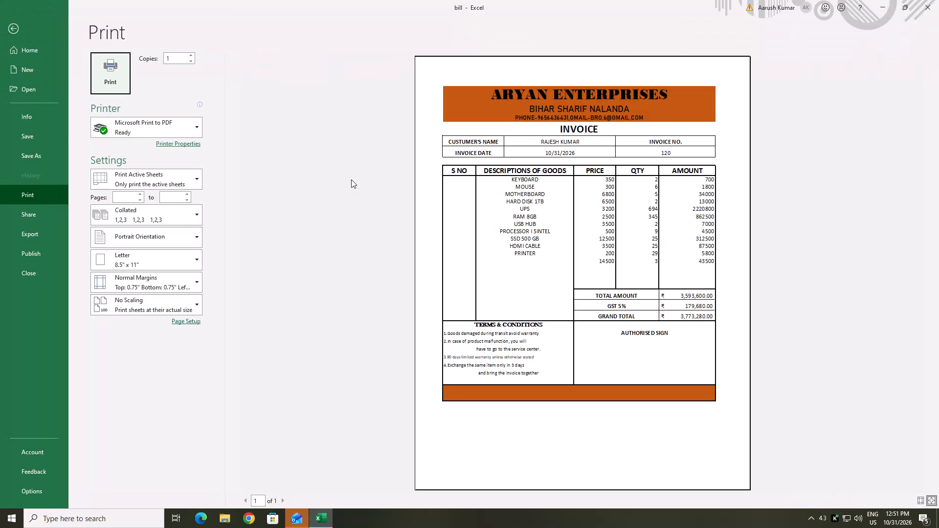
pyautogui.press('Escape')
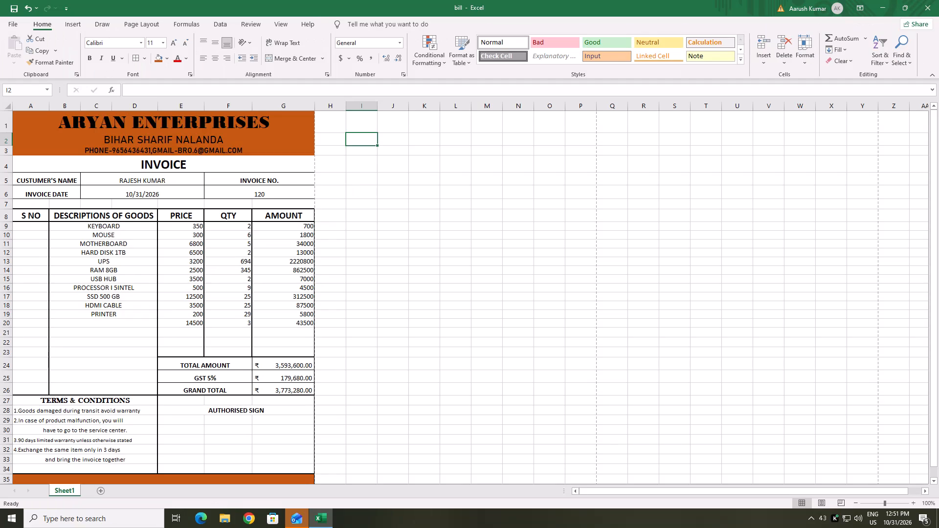
# Format the item prices in E9:E20 as Accounting with the ₹ Hindi currency symbol.
pyautogui.moveTo(172, 227); pyautogui.dragTo(179, 321)
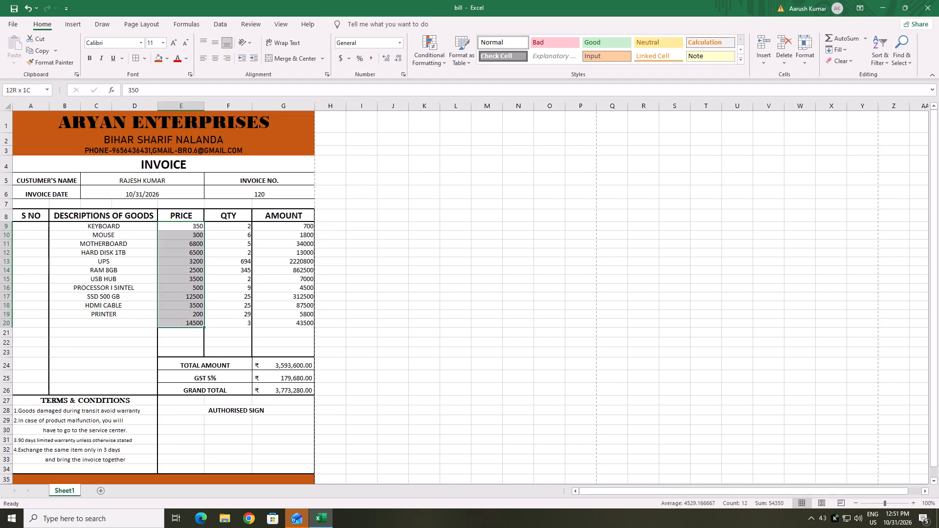
pyautogui.moveTo(179, 321); pyautogui.dragTo(179, 322)
pyautogui.click(370, 45)
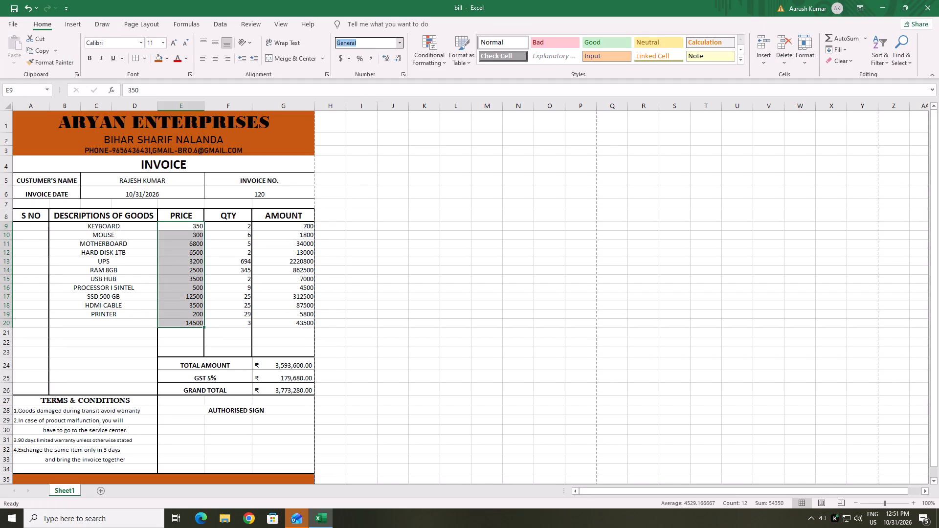
pyautogui.click(343, 60)
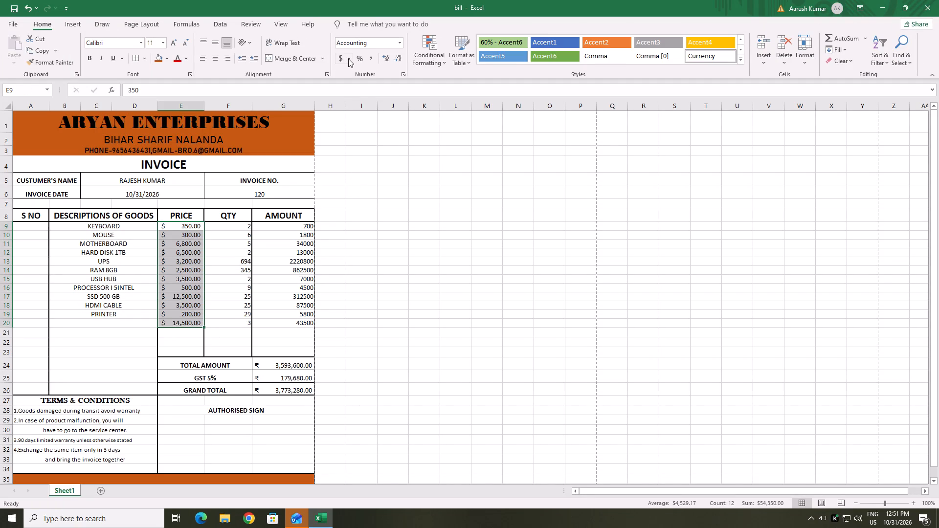
pyautogui.click(350, 59)
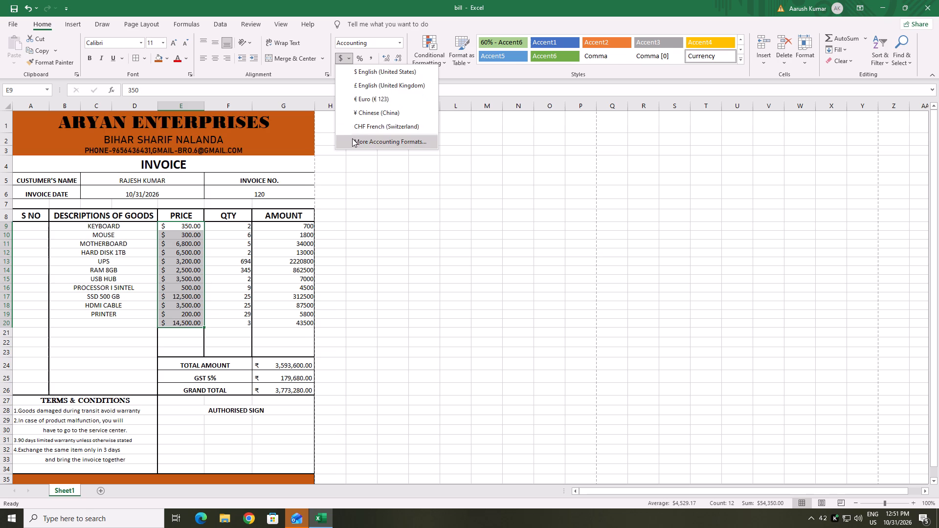
pyautogui.click(352, 139)
pyautogui.click(500, 208)
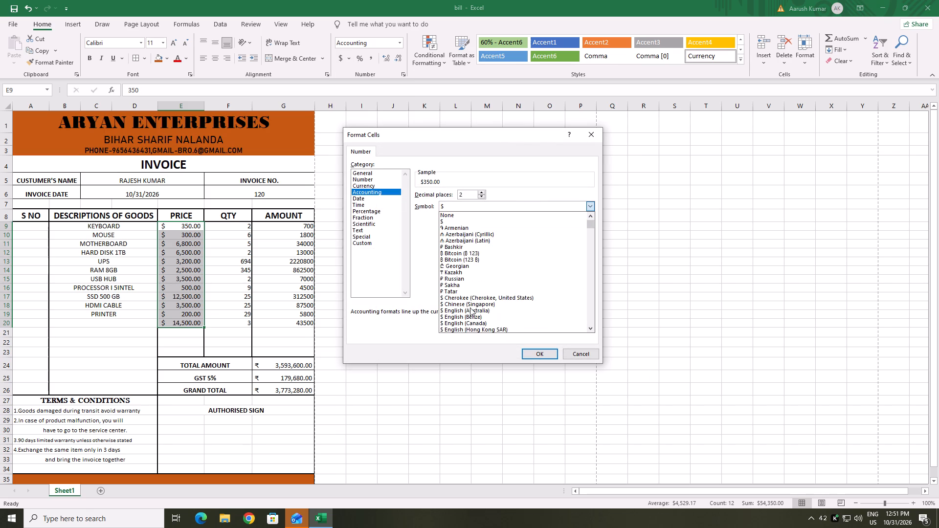
pyautogui.scroll(-4, 470, 308)
pyautogui.scroll(-20, 470, 308)
pyautogui.scroll(-13, 470, 308)
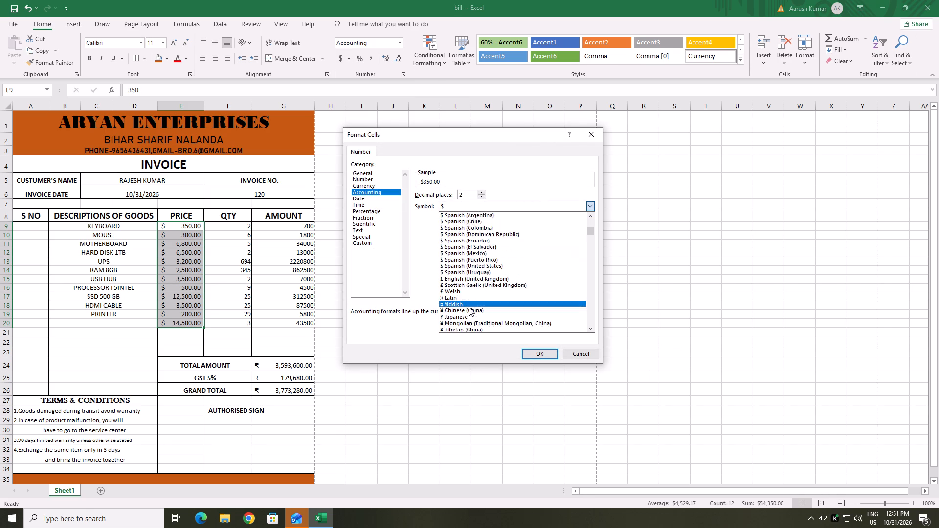
pyautogui.scroll(-20, 469, 308)
pyautogui.scroll(-20, 469, 308)
pyautogui.scroll(-1, 469, 308)
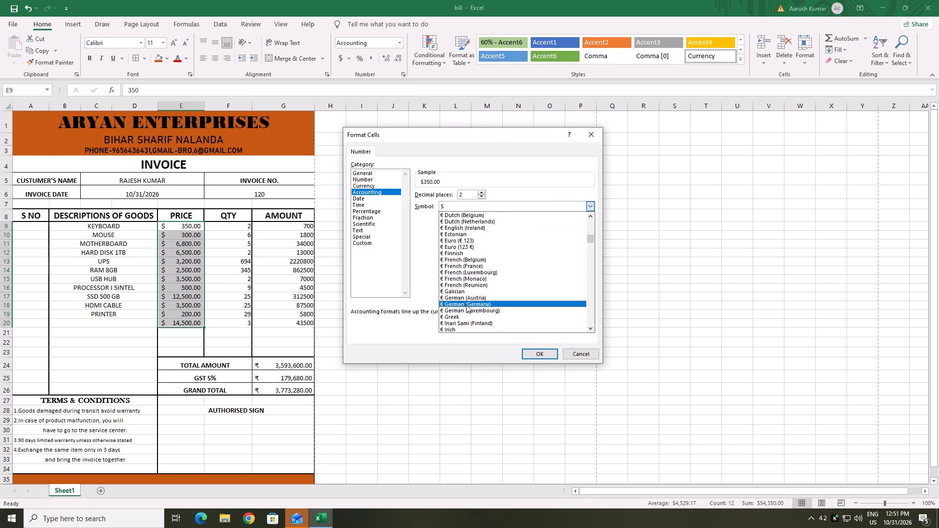
pyautogui.scroll(-9, 466, 305)
pyautogui.scroll(-20, 460, 311)
pyautogui.scroll(-8, 460, 311)
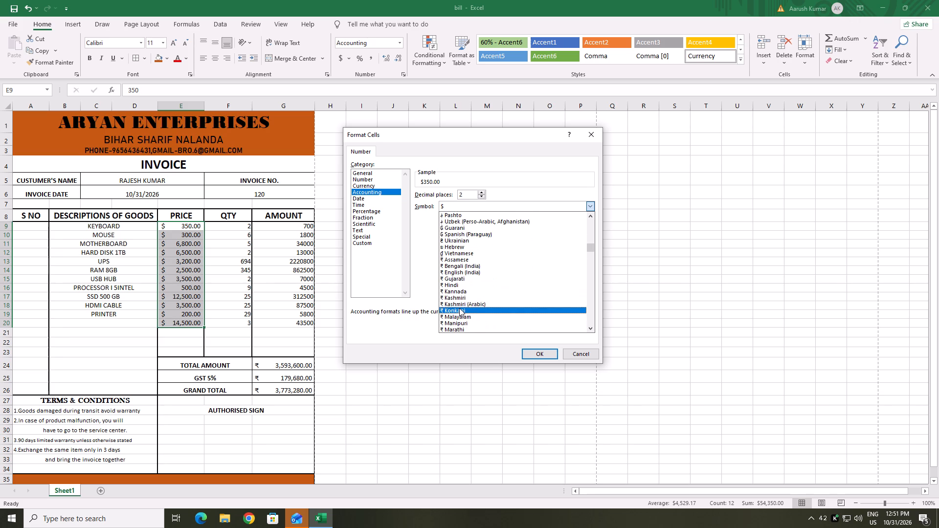
pyautogui.scroll(-6, 459, 308)
pyautogui.click(462, 279)
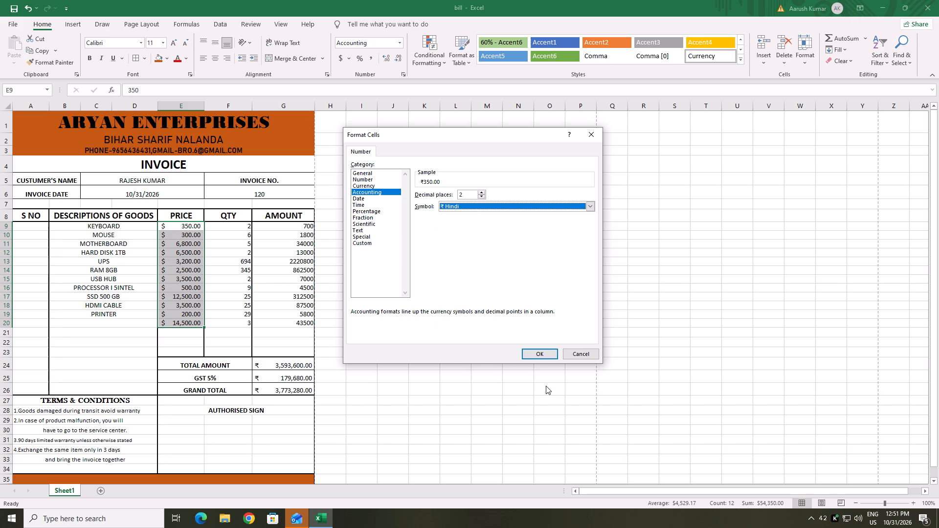
pyautogui.click(539, 354)
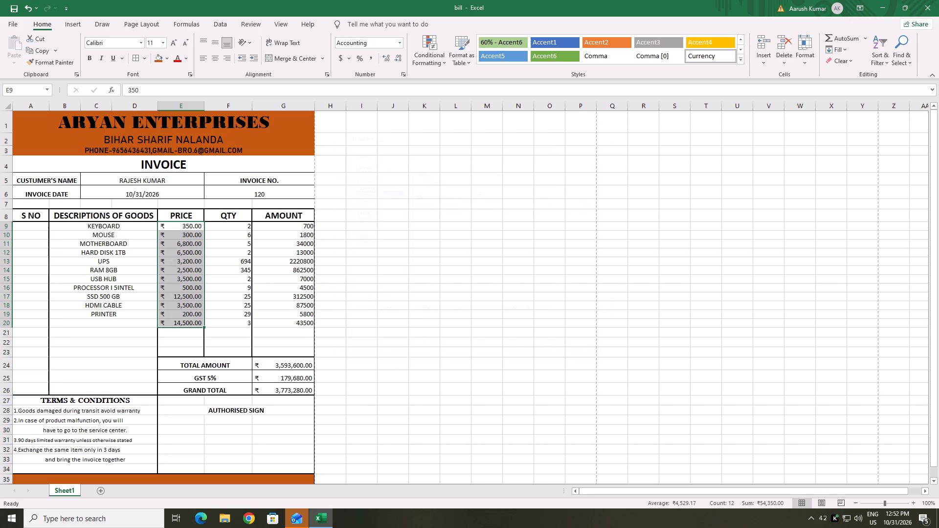
# Format the item amounts in G9:G20 as Accounting with the ₹ Hindi currency symbol.
pyautogui.click(284, 240)
pyautogui.moveTo(275, 227); pyautogui.dragTo(284, 325)
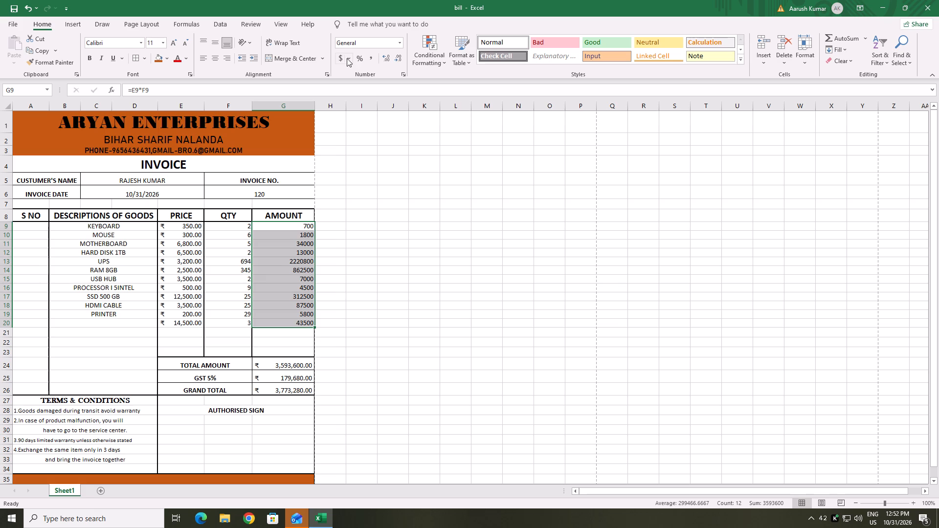
pyautogui.click(361, 43)
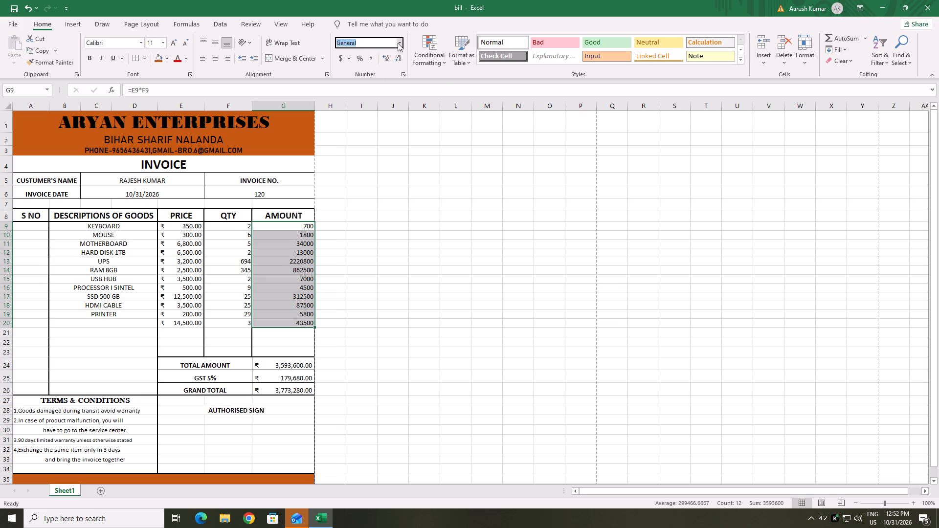
pyautogui.click(398, 44)
pyautogui.click(370, 133)
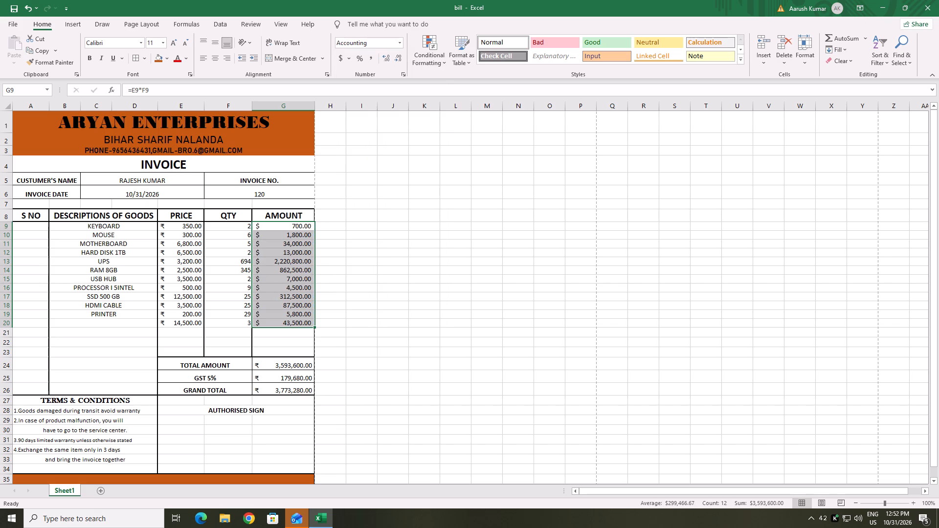
pyautogui.click(346, 60)
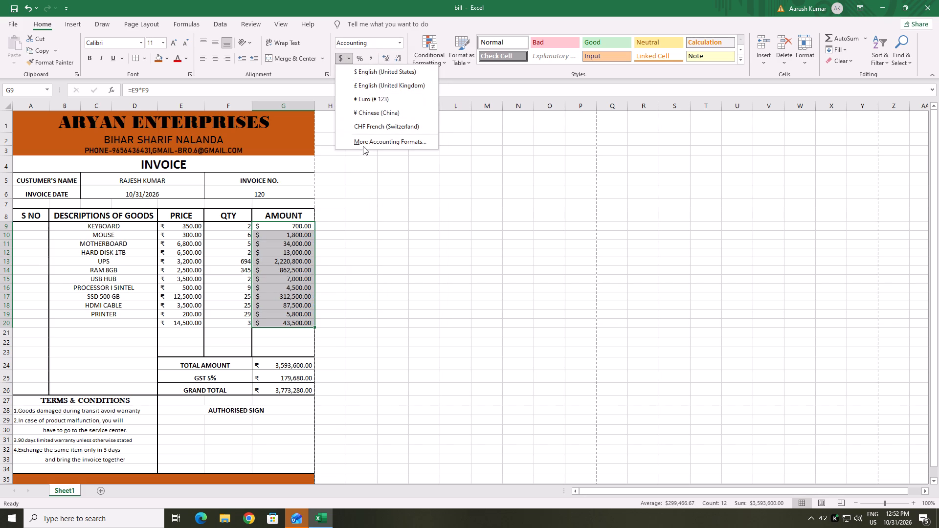
pyautogui.click(363, 142)
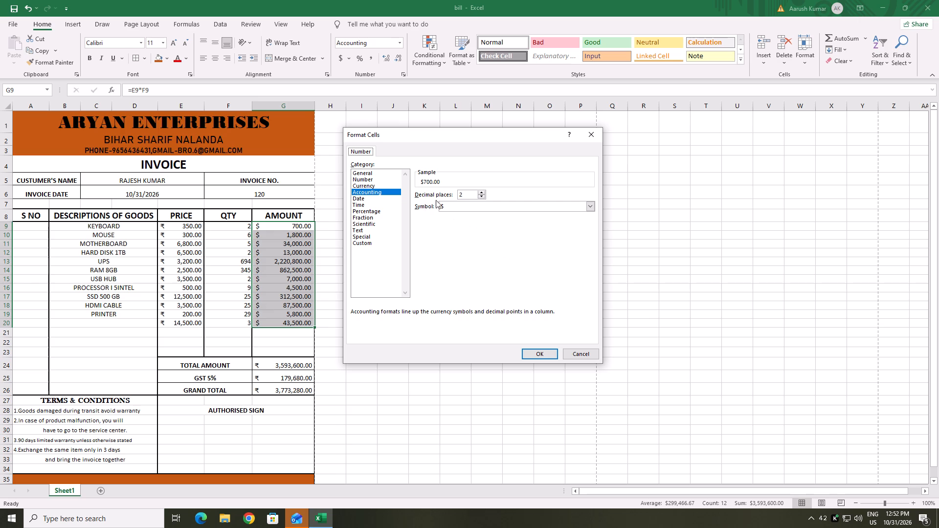
pyautogui.click(488, 207)
pyautogui.scroll(-2, 470, 287)
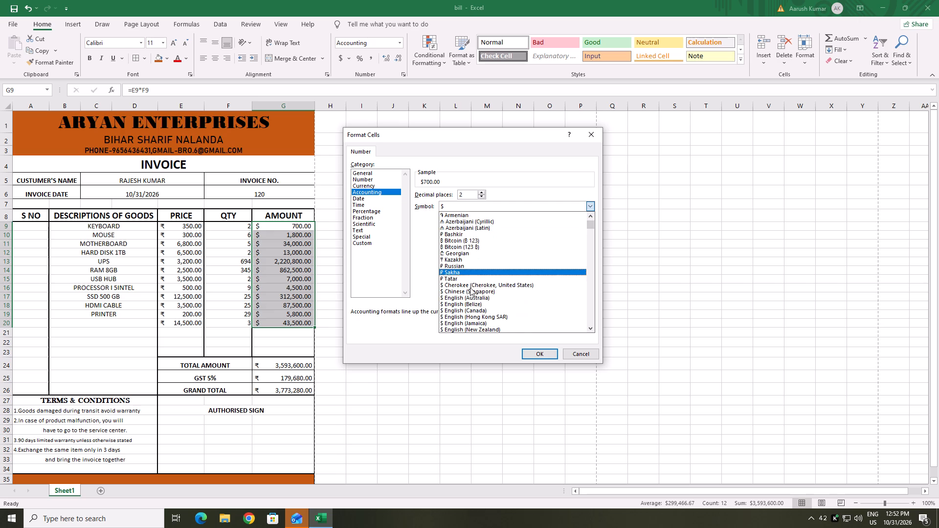
pyautogui.scroll(-9, 470, 287)
pyautogui.scroll(-20, 470, 287)
pyautogui.scroll(-1, 470, 287)
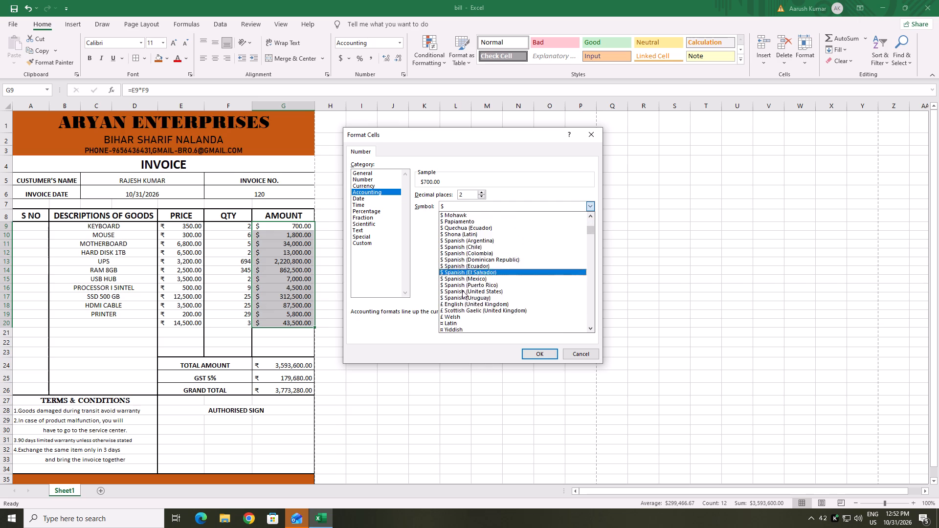
pyautogui.scroll(-20, 462, 290)
pyautogui.scroll(-3, 459, 302)
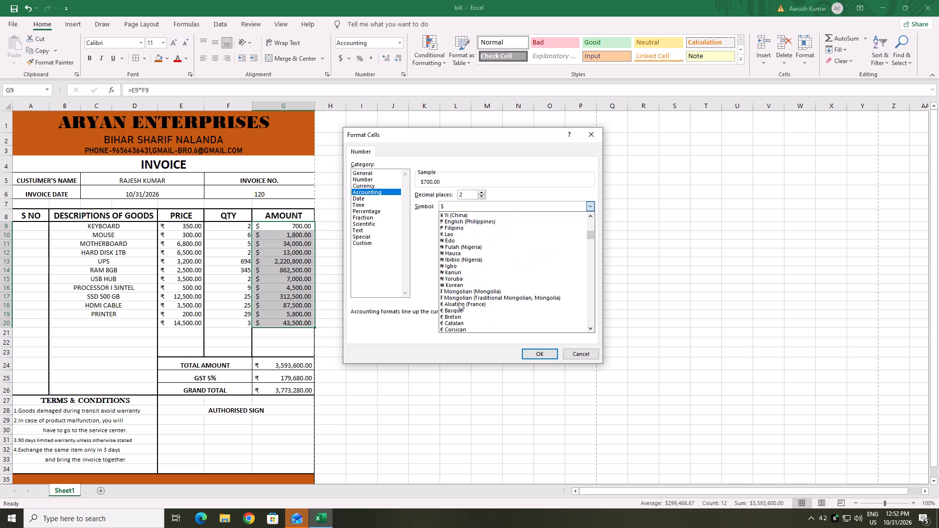
pyautogui.scroll(-6, 473, 278)
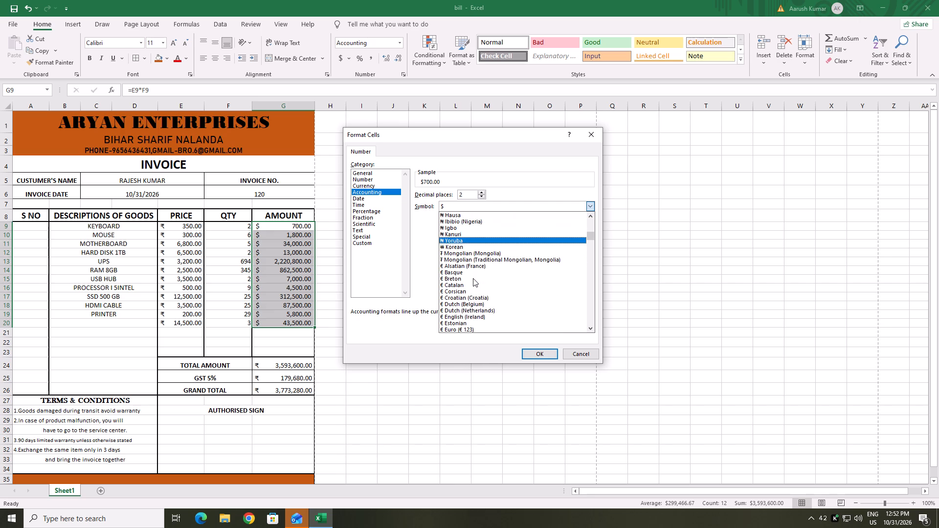
pyautogui.scroll(-20, 473, 278)
pyautogui.scroll(-12, 473, 278)
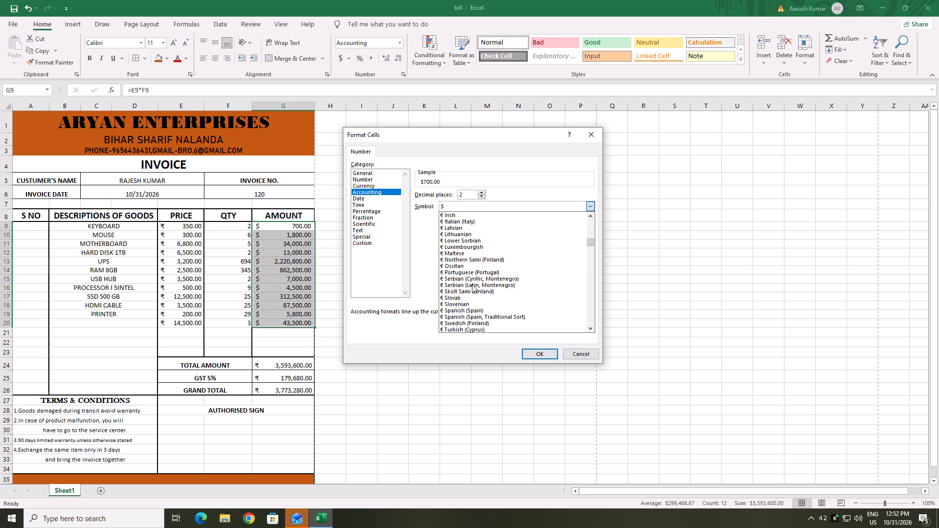
pyautogui.scroll(-20, 472, 285)
pyautogui.scroll(-2, 472, 285)
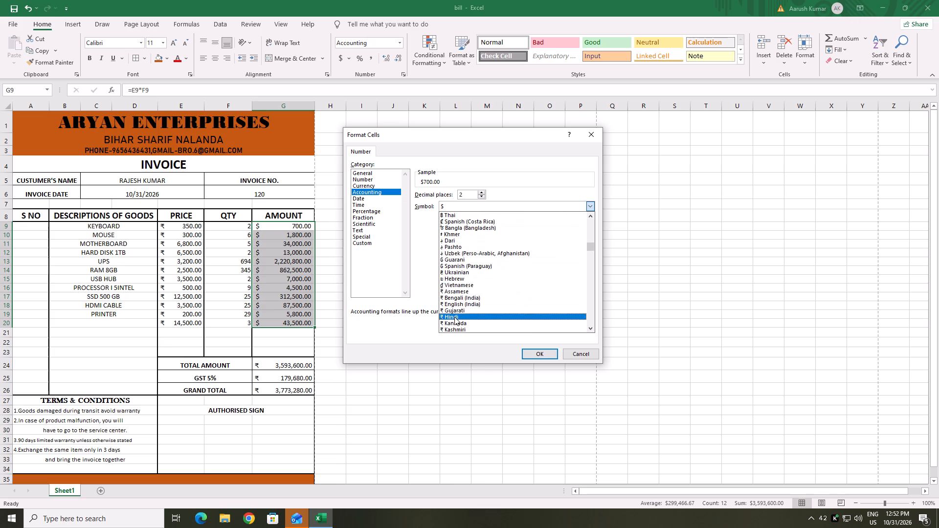
pyautogui.click(454, 317)
pyautogui.click(543, 355)
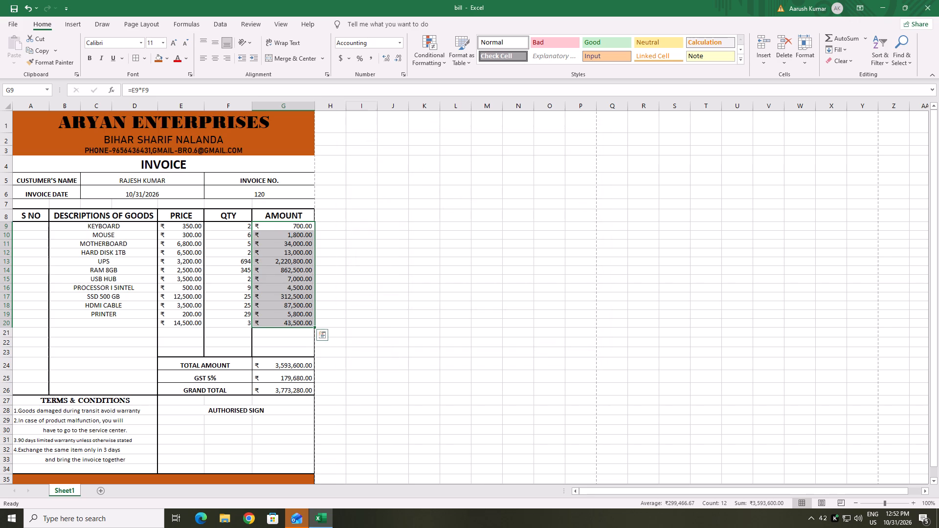
pyautogui.click(369, 265)
pyautogui.scroll(-3, 515, 281)
pyautogui.scroll(4, 515, 281)
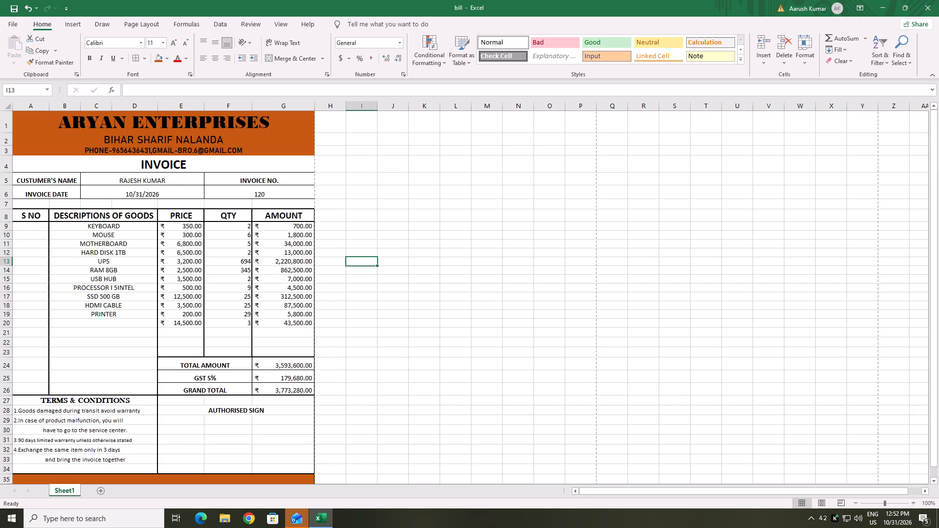